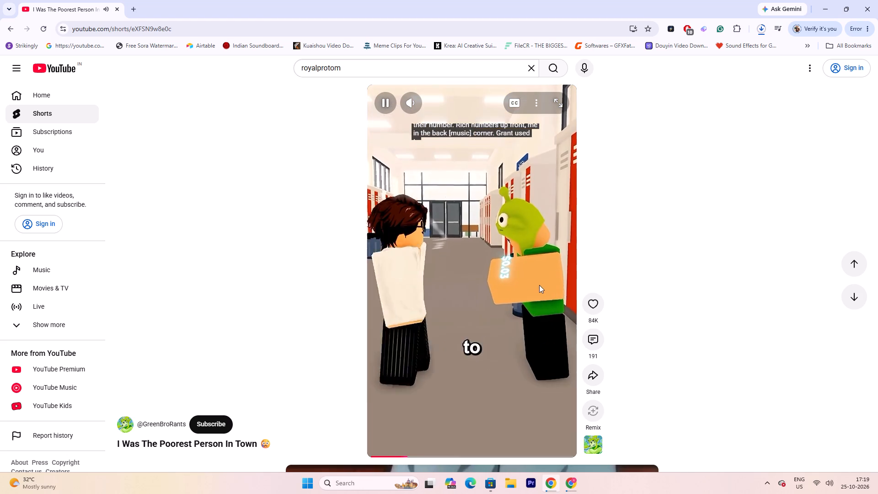
{"action": "left_click", "coordinate": [524, 284]}
{"action": "left_click", "coordinate": [137, 0]}
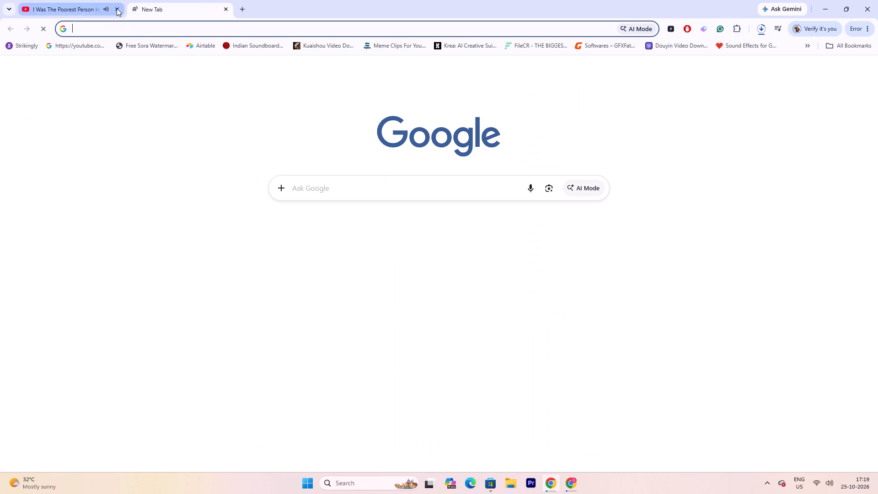
{"action": "left_click", "coordinate": [117, 8]}
{"action": "left_click", "coordinate": [877, 0]}
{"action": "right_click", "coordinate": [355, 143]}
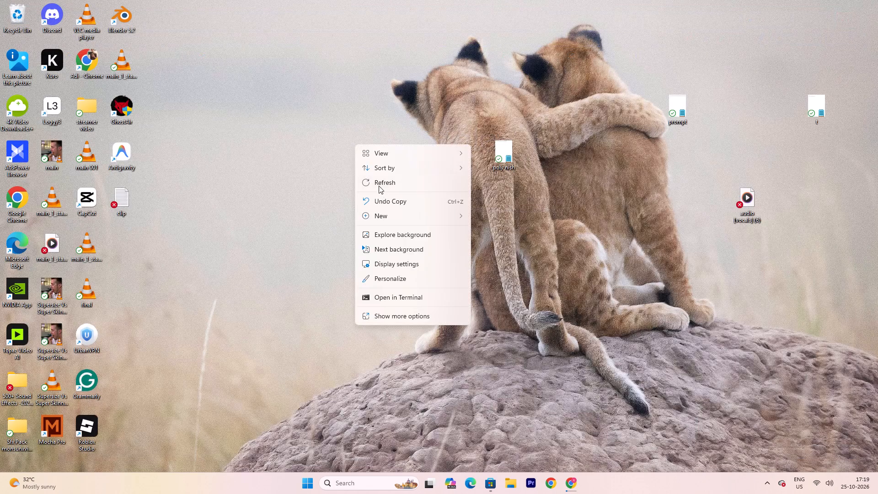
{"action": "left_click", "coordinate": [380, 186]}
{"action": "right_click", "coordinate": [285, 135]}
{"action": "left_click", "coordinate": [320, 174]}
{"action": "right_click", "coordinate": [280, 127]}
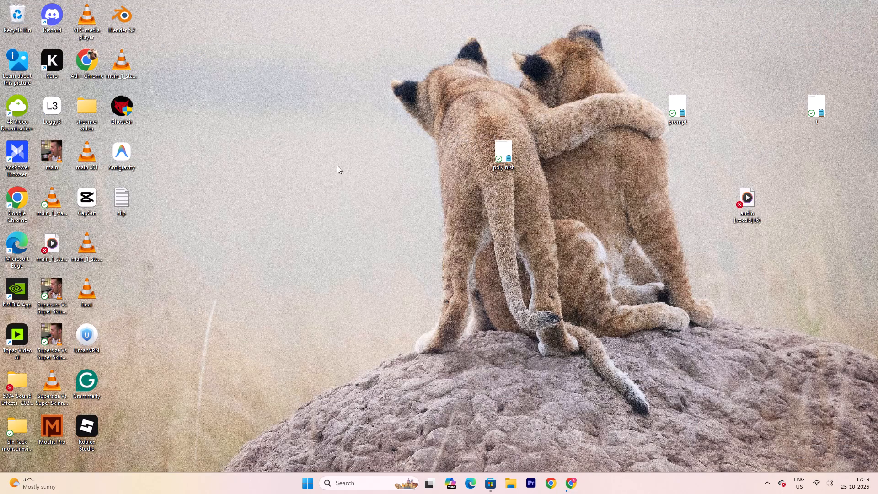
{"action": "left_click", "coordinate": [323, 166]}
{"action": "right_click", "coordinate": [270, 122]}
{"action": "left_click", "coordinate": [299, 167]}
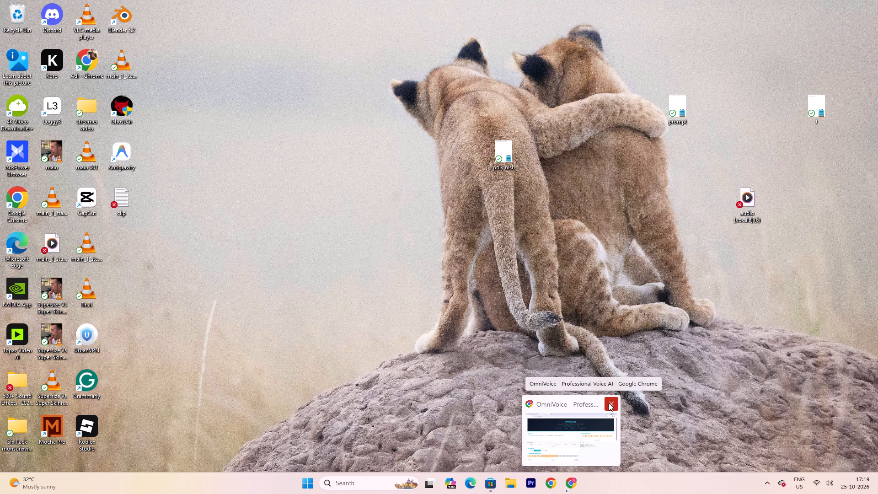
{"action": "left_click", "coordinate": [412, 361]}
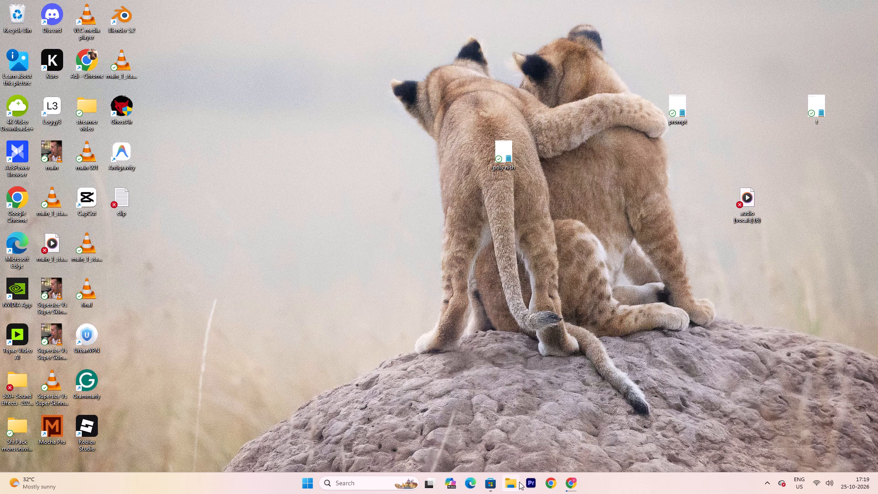
Bring up the Microsoft Store window and close it.
{"action": "left_click", "coordinate": [508, 405]}
{"action": "scroll", "coordinate": [273, 208], "scroll_direction": "up", "scroll_amount": 5}
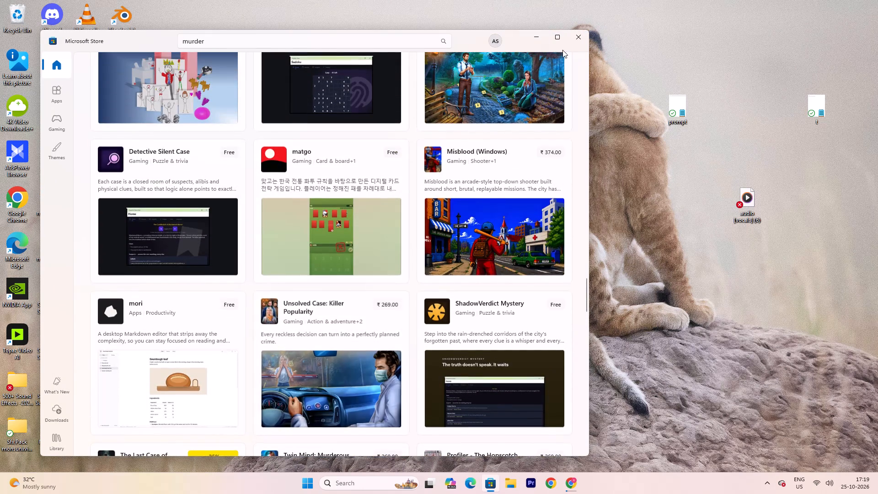
{"action": "left_click", "coordinate": [583, 39]}
Launch Adobe Premiere Pro 2025 and dismiss the unexpected-quit notice without reopening the earlier project.
{"action": "left_click", "coordinate": [530, 487]}
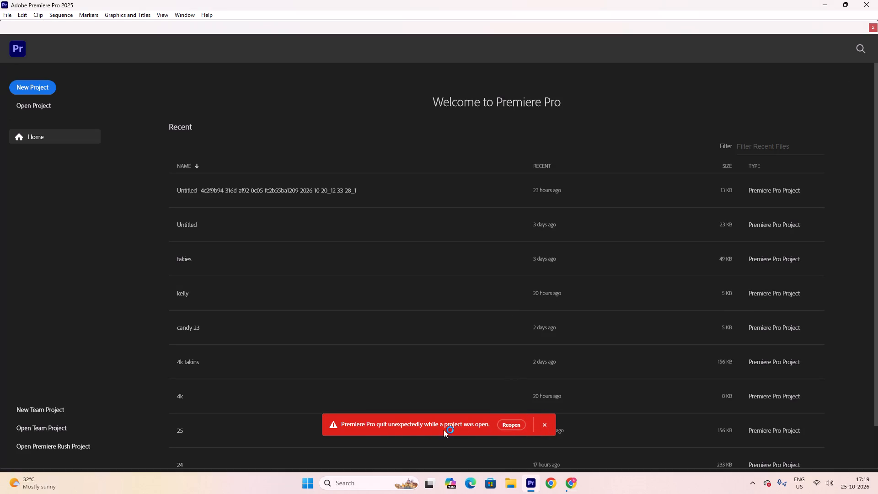
{"action": "left_click", "coordinate": [546, 424]}
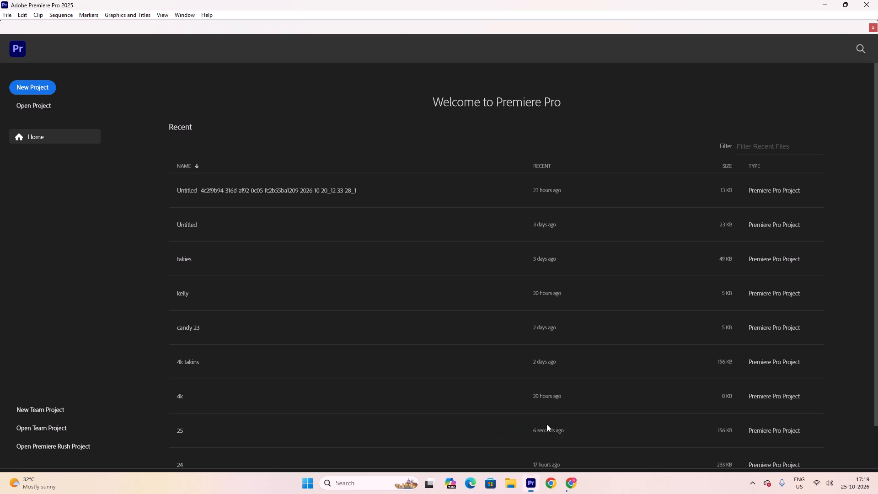
{"action": "scroll", "coordinate": [136, 250], "scroll_direction": "down", "scroll_amount": 4}
{"action": "scroll", "coordinate": [351, 382], "scroll_direction": "up", "scroll_amount": 1}
{"action": "scroll", "coordinate": [357, 382], "scroll_direction": "down", "scroll_amount": 5}
{"action": "scroll", "coordinate": [353, 388], "scroll_direction": "up", "scroll_amount": 5}
Start a new project and try to create it with the name "a food ", ending in a space.
{"action": "left_click", "coordinate": [38, 85]}
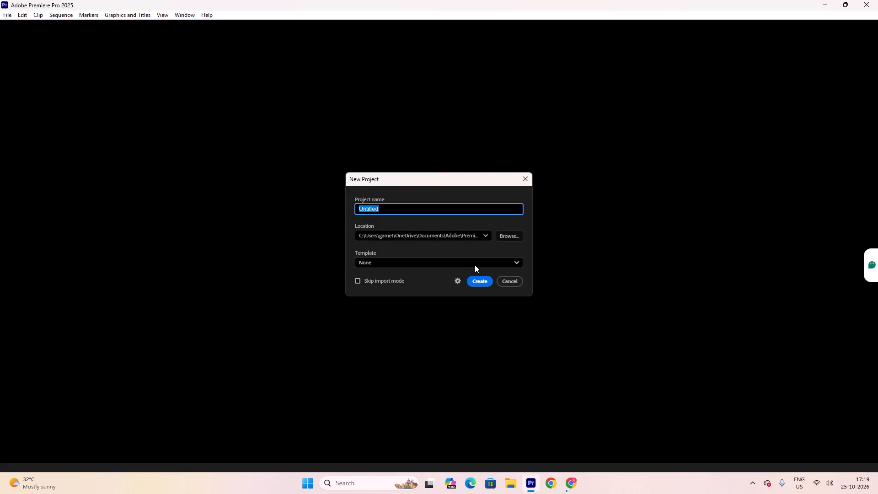
{"action": "type", "text": "2025"}
{"action": "key", "text": "BackSpace"}
{"action": "key", "text": "BackSpace"}
{"action": "key", "text": "BackSpace"}
{"action": "key", "text": "BackSpace"}
{"action": "key", "text": "BackSpace"}
{"action": "key", "text": "BackSpace"}
{"action": "key", "text": "BackSpace"}
{"action": "key", "text": "BackSpace"}
{"action": "key", "text": "BackSpace"}
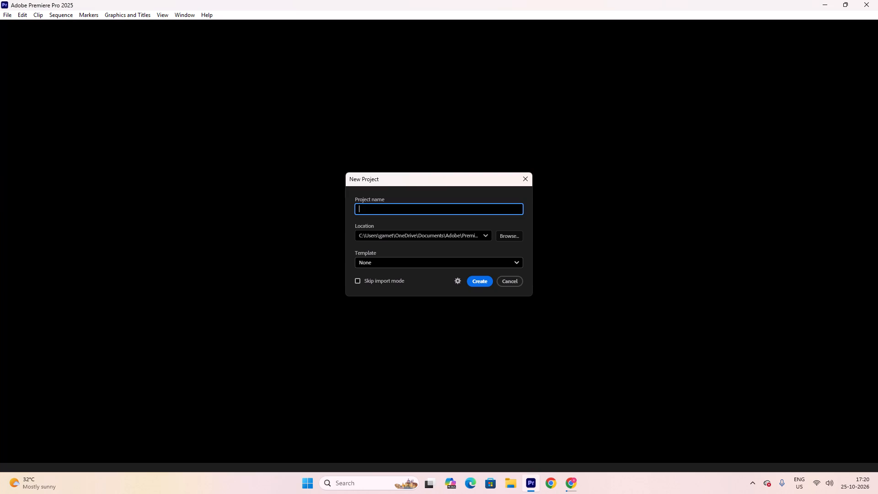
{"action": "type", "text": "a"}
{"action": "key", "text": "space"}
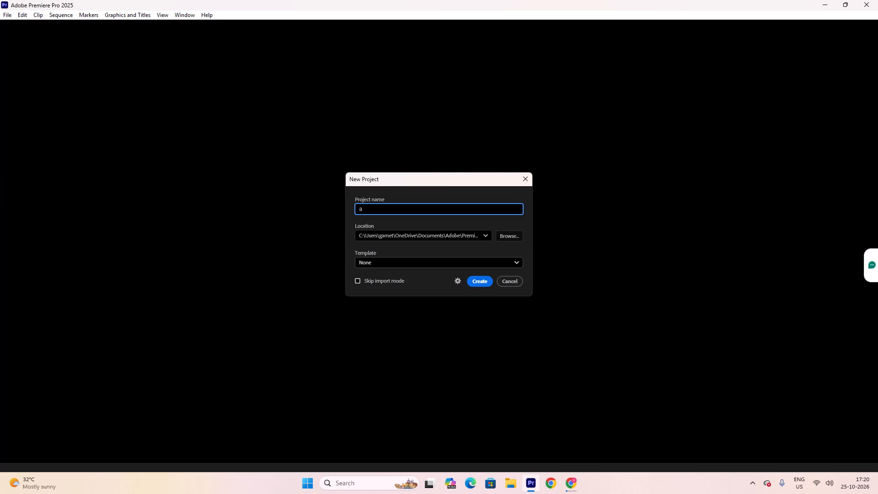
{"action": "type", "text": "food"}
{"action": "key", "text": "space"}
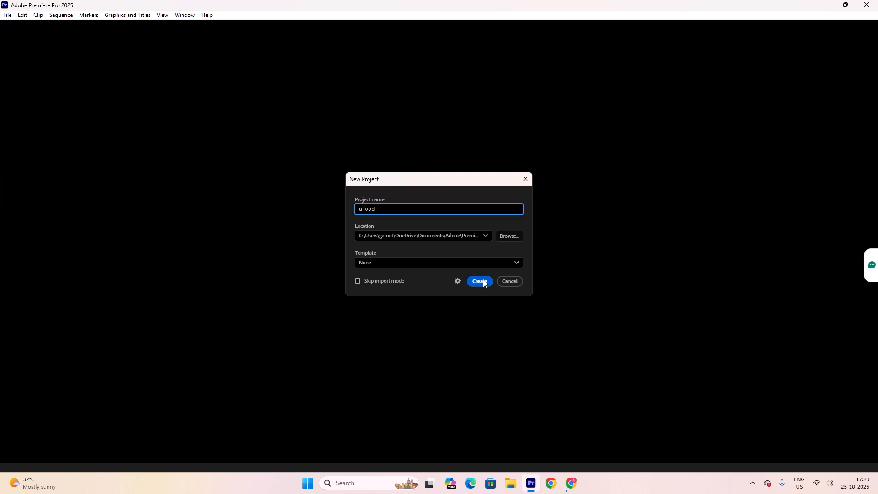
{"action": "left_click", "coordinate": [483, 279]}
{"action": "left_click", "coordinate": [523, 275]}
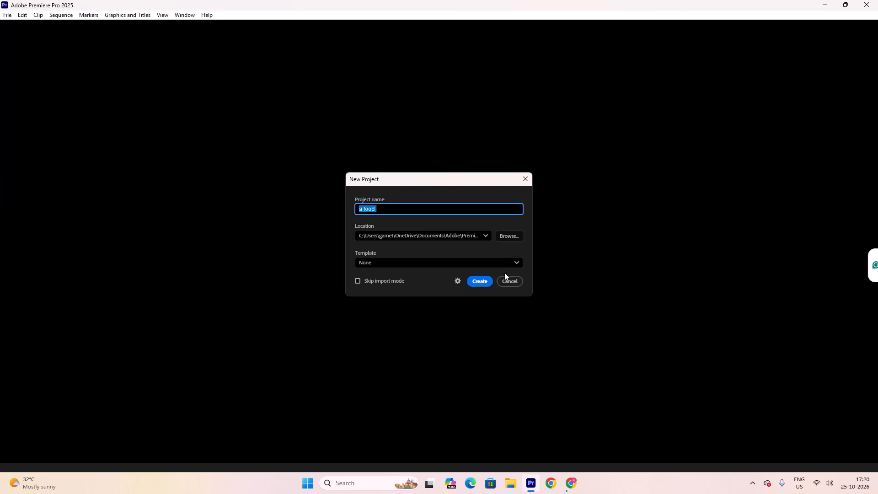
{"action": "left_click", "coordinate": [484, 276]}
{"action": "left_click", "coordinate": [521, 266]}
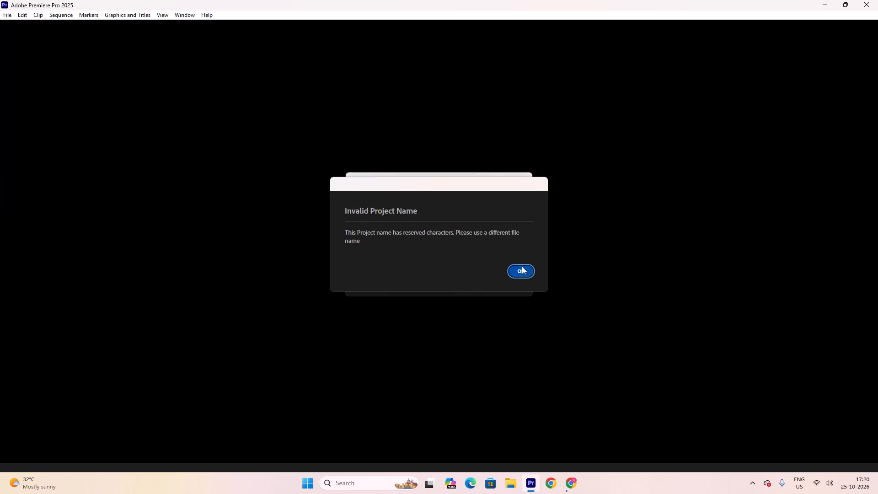
Replace the project name with "food1" and create the project, keeping the default location and no template.
{"action": "left_click_drag", "start_coordinate": [390, 207], "coordinate": [332, 214]}
{"action": "key", "text": "f"}
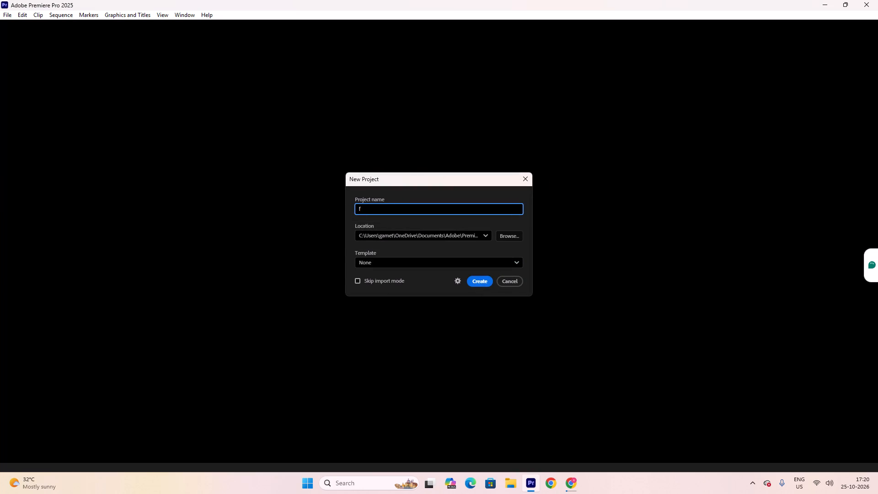
{"action": "type", "text": "ood"}
{"action": "key", "text": "1"}
{"action": "left_click", "coordinate": [490, 274]}
{"action": "left_click", "coordinate": [478, 285]}
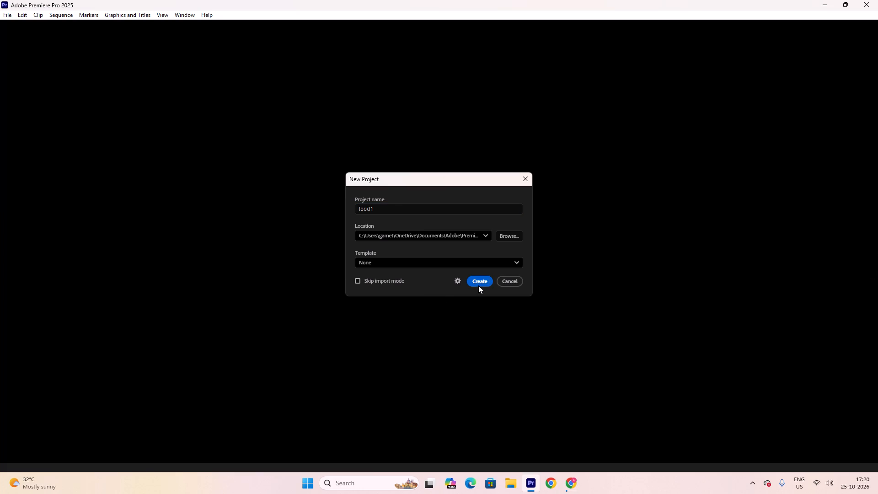
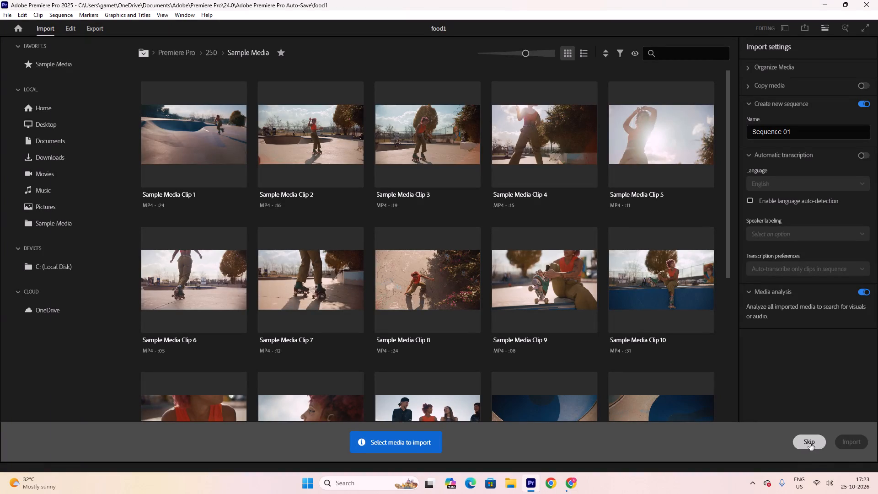
Skip choosing import media so the empty food1 project opens for editing.
{"action": "left_click", "coordinate": [810, 444]}
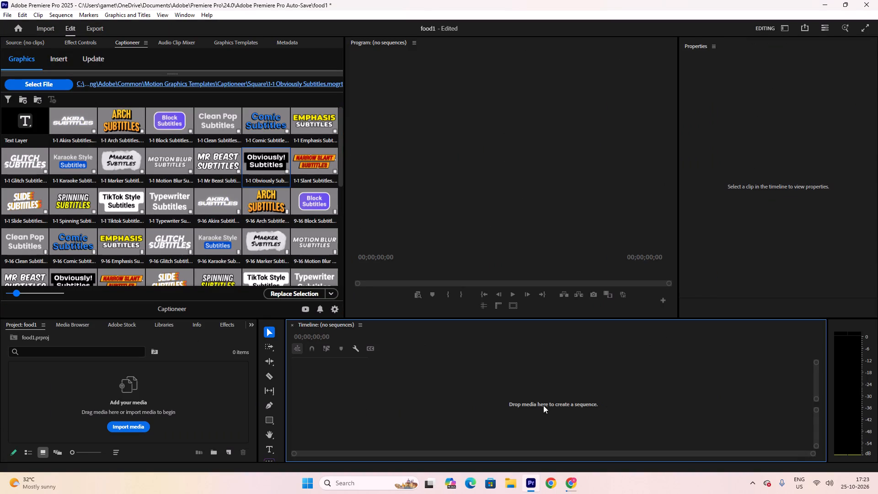
{"action": "left_click", "coordinate": [428, 435]}
Import the six most recent tmp WAV files, from tmp67ml7amc up to tmpdfpdydlt, out of the Downloads folder.
{"action": "left_click", "coordinate": [148, 424]}
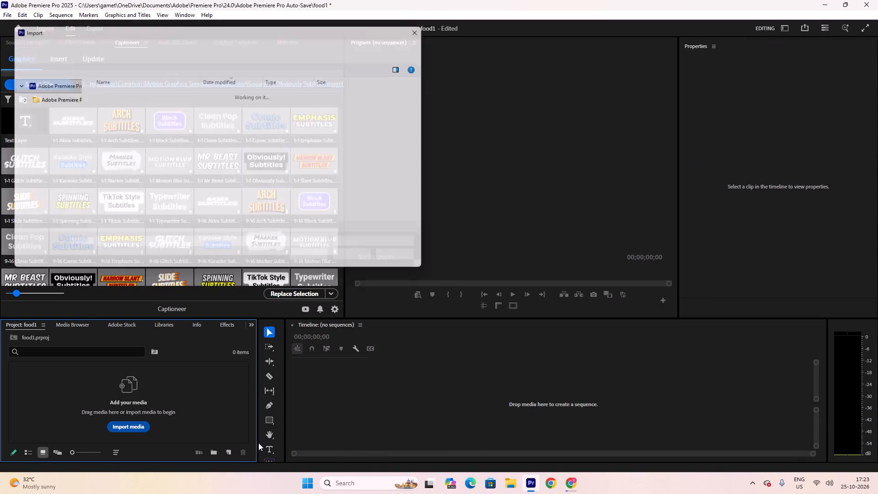
{"action": "scroll", "coordinate": [37, 164], "scroll_direction": "up", "scroll_amount": 5}
{"action": "left_click", "coordinate": [37, 157]}
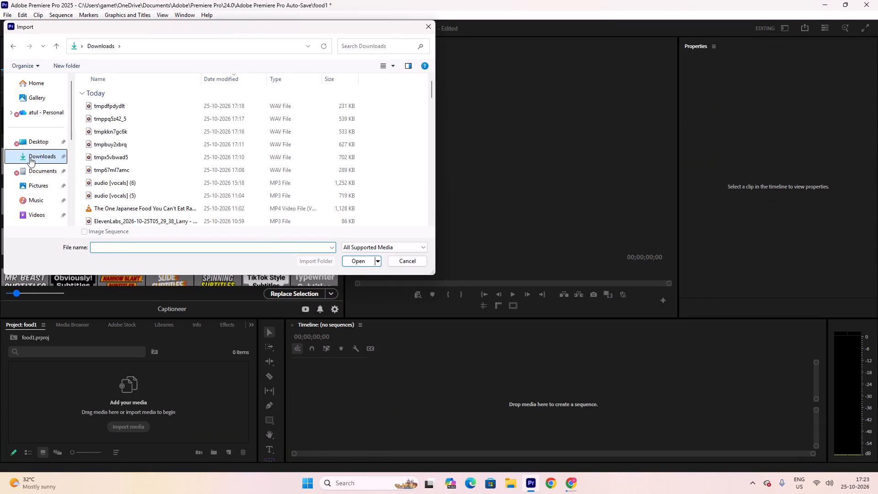
{"action": "left_click", "coordinate": [42, 158]}
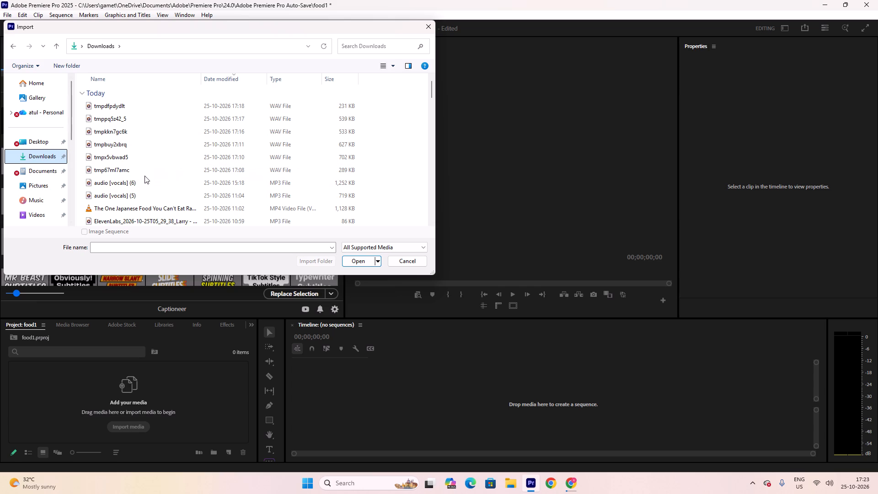
{"action": "left_click", "coordinate": [131, 168]}
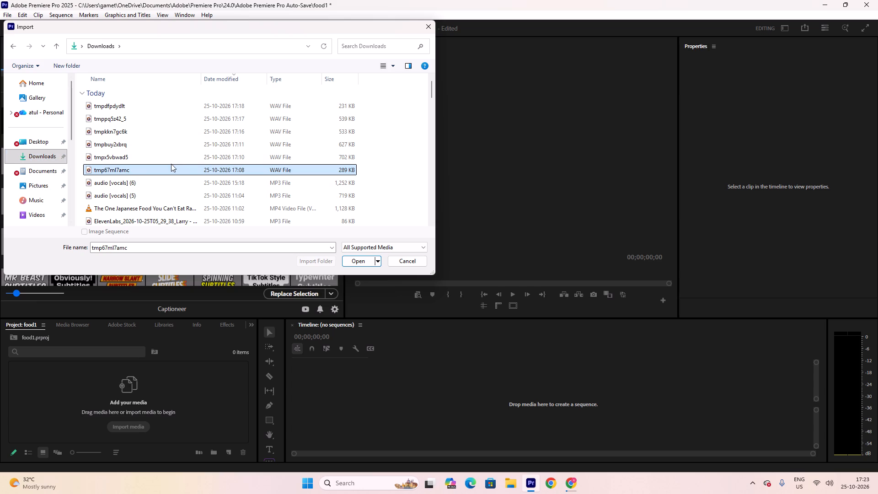
{"action": "left_click", "coordinate": [133, 158], "text": "shift"}
{"action": "left_click", "coordinate": [132, 145], "text": "shift"}
{"action": "left_click", "coordinate": [132, 128], "text": "shift"}
{"action": "left_click", "coordinate": [130, 118], "text": "shift"}
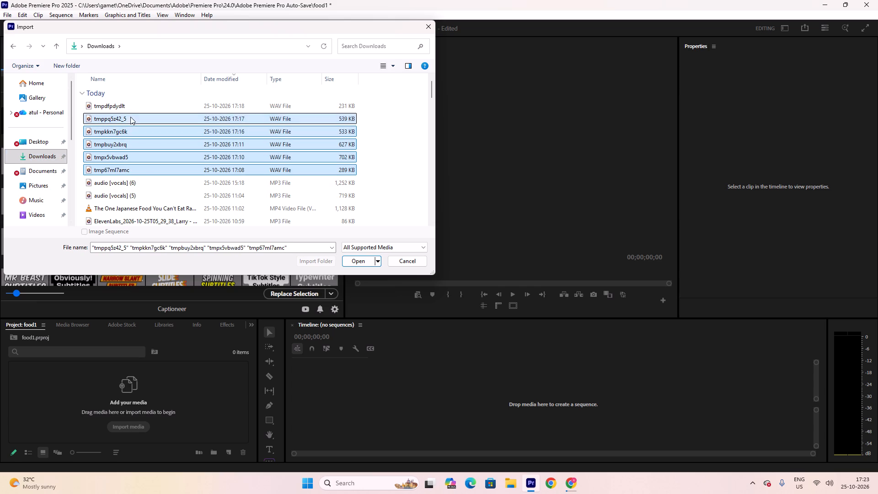
{"action": "left_click", "coordinate": [127, 105], "text": "shift"}
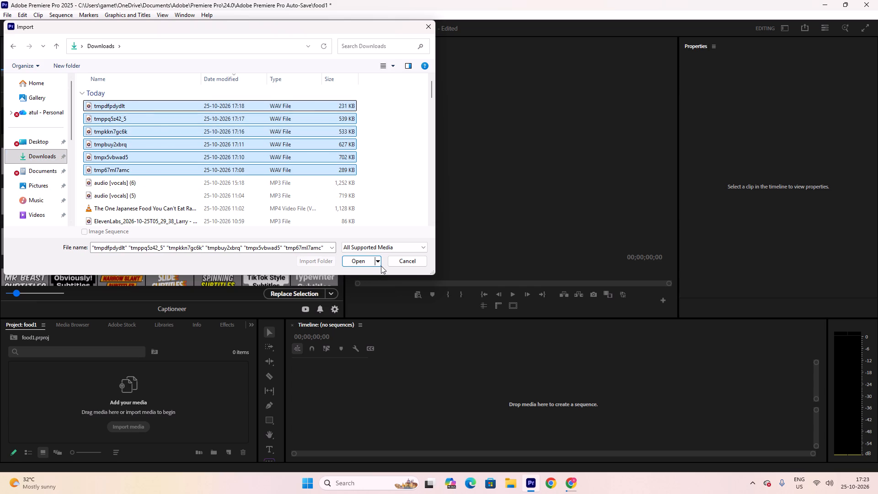
{"action": "left_click", "coordinate": [362, 260]}
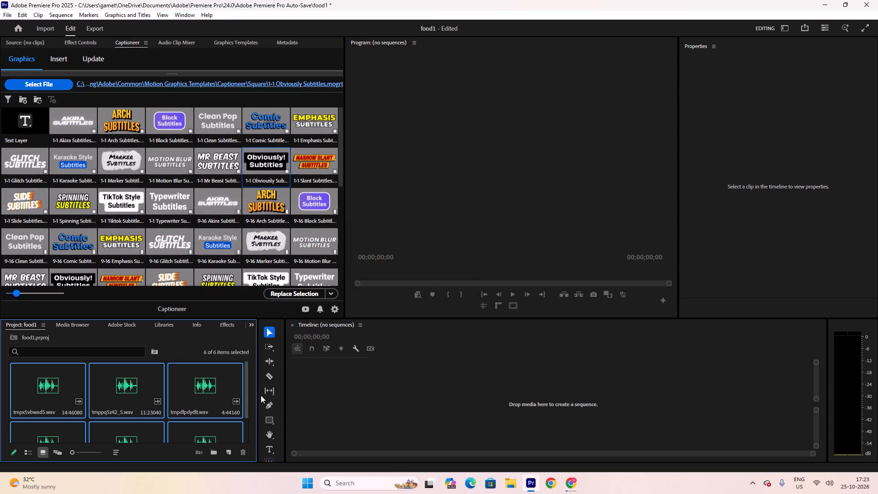
Deselect the group of imported clips and listen to tmpdfpdydlt.wav in the project bin.
{"action": "left_click_drag", "start_coordinate": [205, 387], "coordinate": [208, 395]}
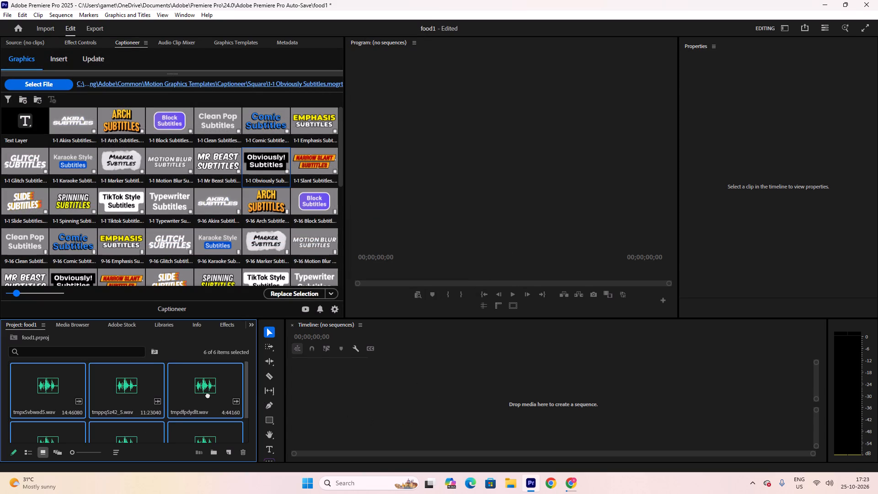
{"action": "left_click_drag", "start_coordinate": [208, 395], "coordinate": [205, 394]}
{"action": "left_click", "coordinate": [201, 390]}
{"action": "left_click", "coordinate": [190, 389]}
{"action": "left_click", "coordinate": [321, 399]}
{"action": "left_click", "coordinate": [217, 395]}
{"action": "scroll", "coordinate": [217, 395], "scroll_direction": "down", "scroll_amount": 5}
{"action": "scroll", "coordinate": [206, 394], "scroll_direction": "up", "scroll_amount": 4}
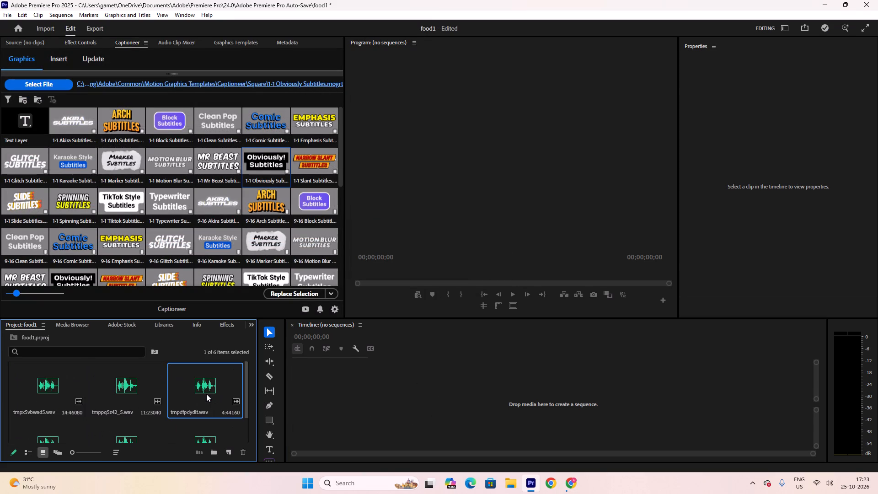
{"action": "key", "text": "space"}
{"action": "left_click", "coordinate": [187, 378]}
{"action": "key", "text": "space"}
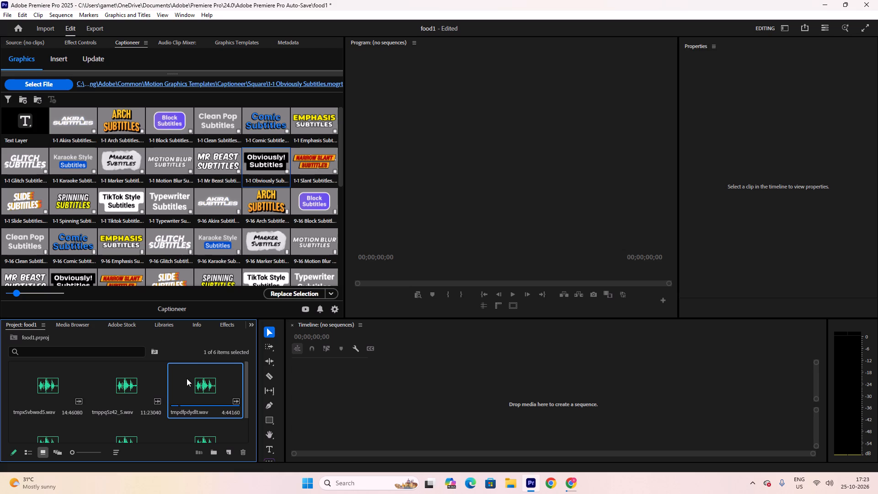
Audition tmp67ml7amc.wav and place it in the empty timeline to make a new sequence from it.
{"action": "scroll", "coordinate": [187, 378], "scroll_direction": "down", "scroll_amount": 5}
{"action": "left_click", "coordinate": [197, 410]}
{"action": "key", "text": "space"}
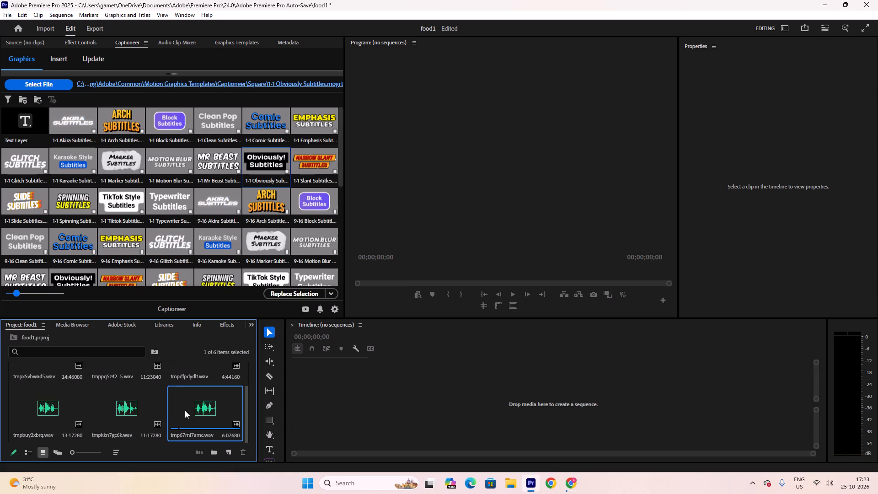
{"action": "left_click_drag", "start_coordinate": [189, 409], "coordinate": [304, 422]}
Switch the workspace layout from Editing to Vertical.
{"action": "left_click", "coordinate": [789, 26]}
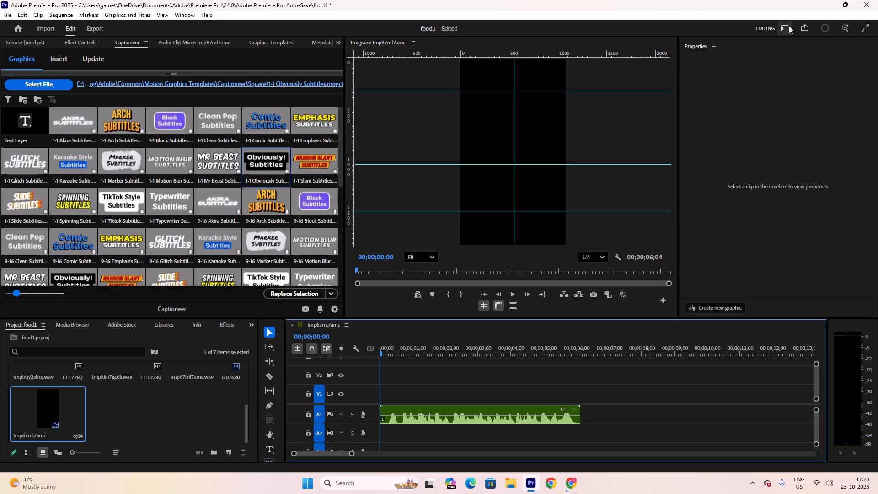
{"action": "left_click", "coordinate": [807, 78]}
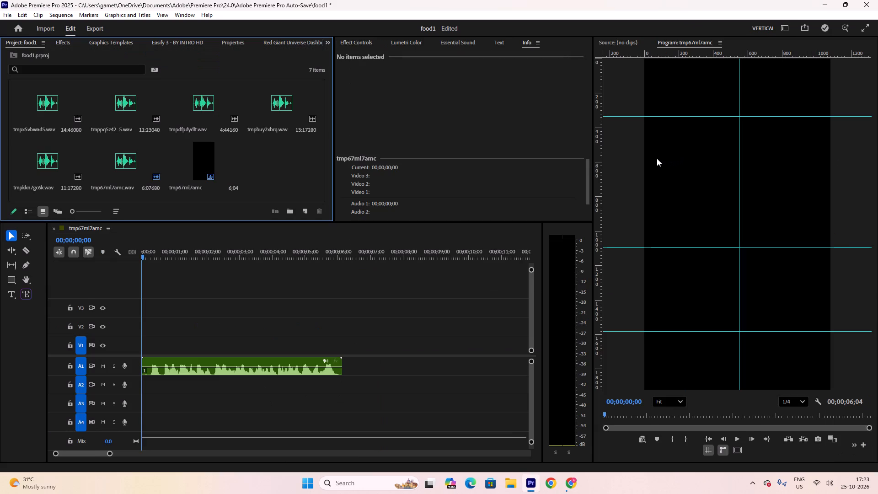
Widen the timeline area by narrowing the program monitor, the audio meters and the tool column.
{"action": "scroll", "coordinate": [817, 228], "scroll_direction": "down", "scroll_amount": 1}
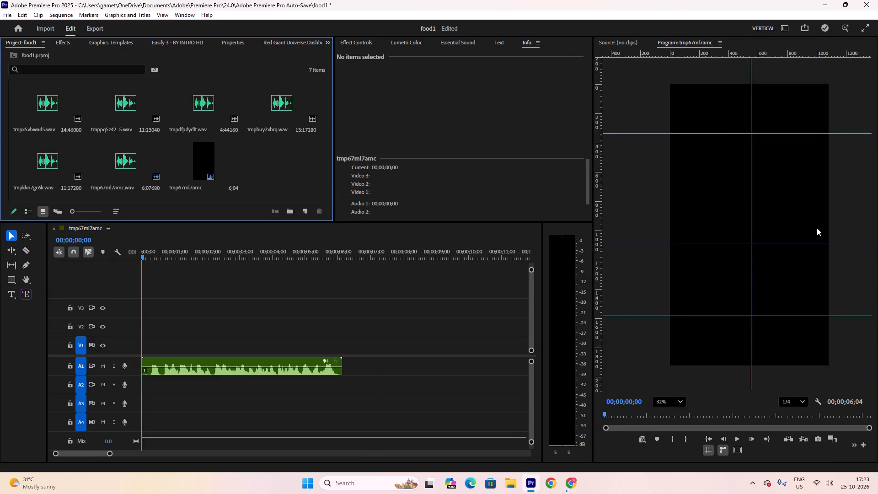
{"action": "scroll", "coordinate": [817, 228], "scroll_direction": "down", "scroll_amount": 2}
{"action": "scroll", "coordinate": [809, 227], "scroll_direction": "up", "scroll_amount": 2}
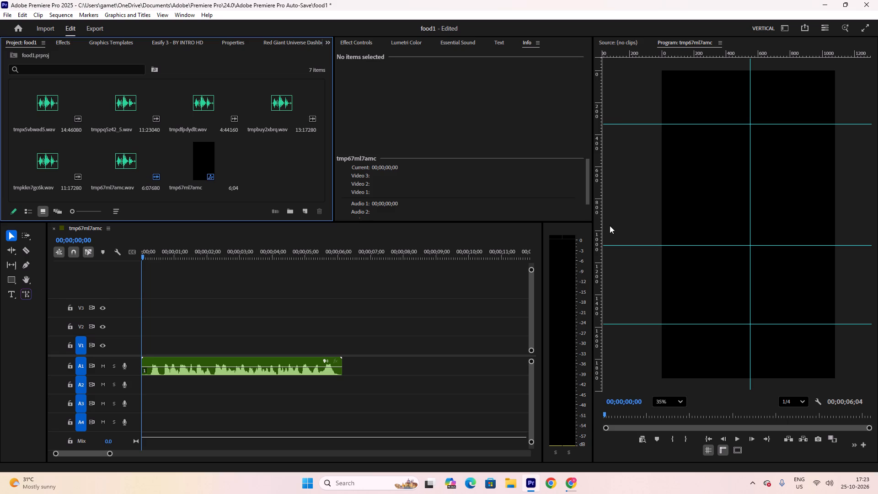
{"action": "left_click_drag", "start_coordinate": [592, 212], "coordinate": [677, 212]}
{"action": "left_click_drag", "start_coordinate": [541, 267], "coordinate": [604, 265]}
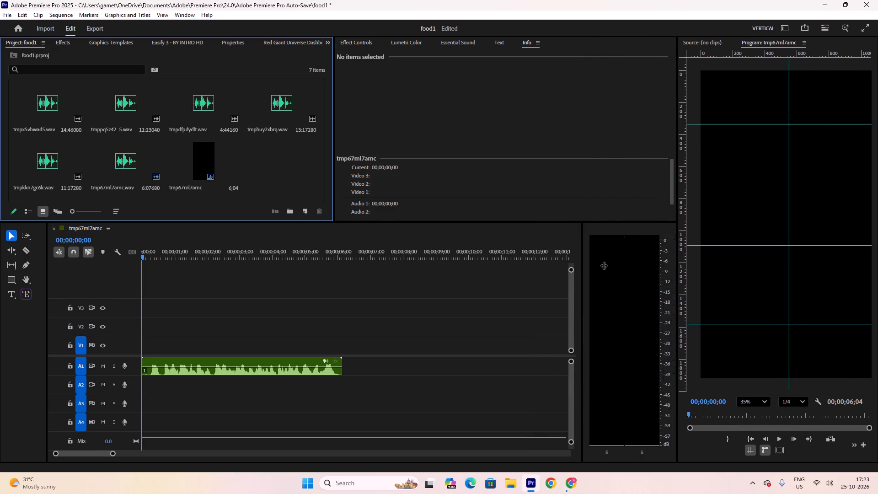
{"action": "left_click_drag", "start_coordinate": [604, 265], "coordinate": [636, 264]}
{"action": "scroll", "coordinate": [241, 317], "scroll_direction": "up", "scroll_amount": 1}
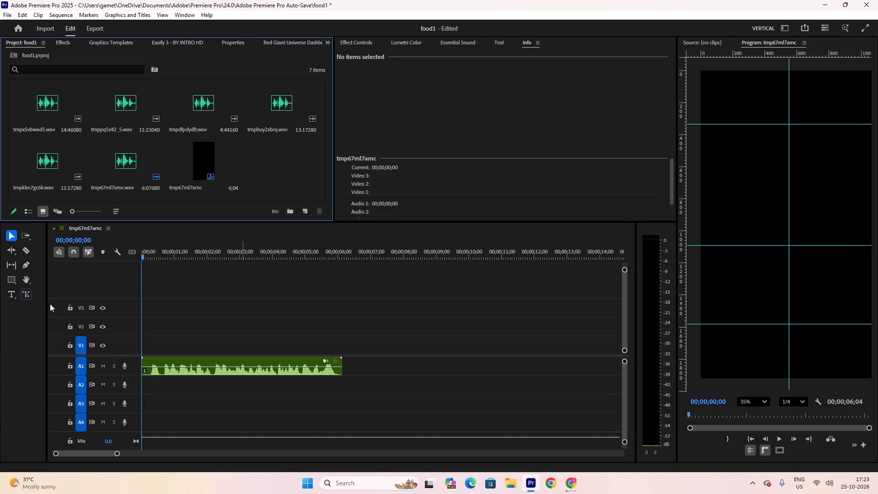
{"action": "left_click", "coordinate": [45, 298]}
{"action": "left_click_drag", "start_coordinate": [47, 294], "coordinate": [28, 294]}
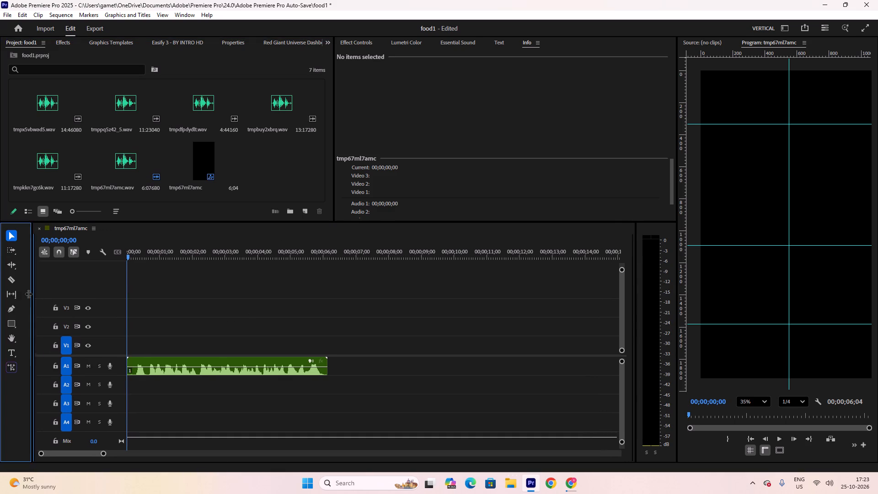
{"action": "left_click_drag", "start_coordinate": [28, 294], "coordinate": [18, 293]}
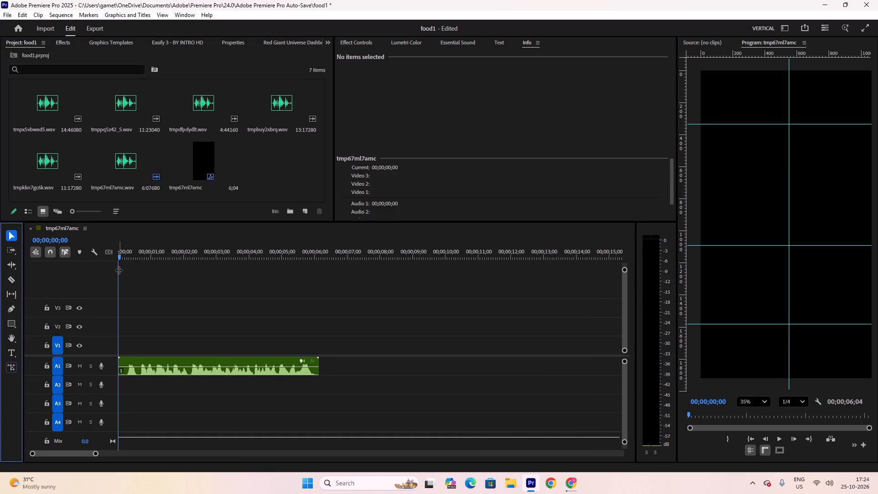
{"action": "left_click_drag", "start_coordinate": [118, 270], "coordinate": [103, 270]}
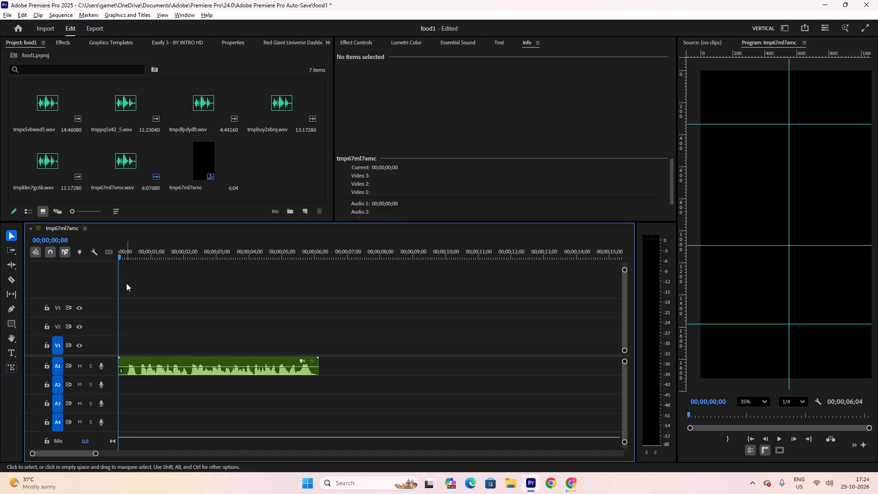
Trim the start of the A1 voice clip to 00;00;00;07 and move the clip to the sequence start.
{"action": "scroll", "coordinate": [126, 283], "scroll_direction": "up", "scroll_amount": 3, "text": "alt"}
{"action": "scroll", "coordinate": [178, 298], "scroll_direction": "up", "scroll_amount": 9}
{"action": "key", "text": "space"}
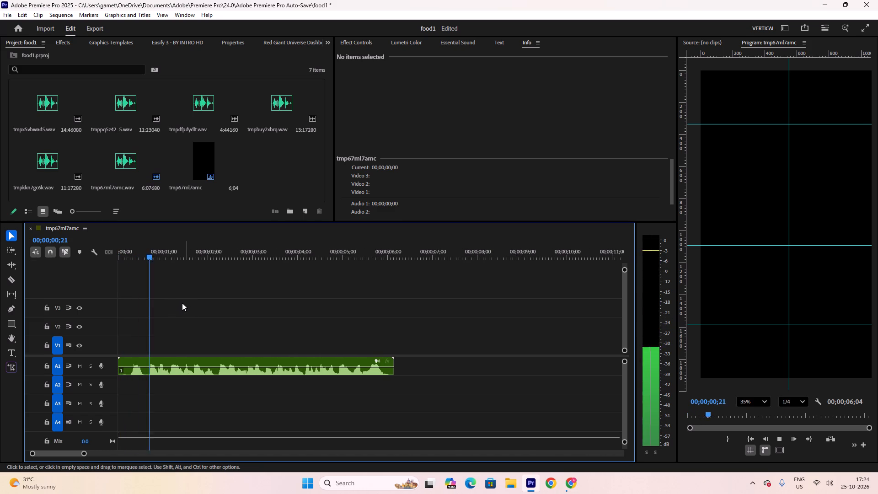
{"action": "key", "text": "space"}
{"action": "left_click", "coordinate": [126, 255]}
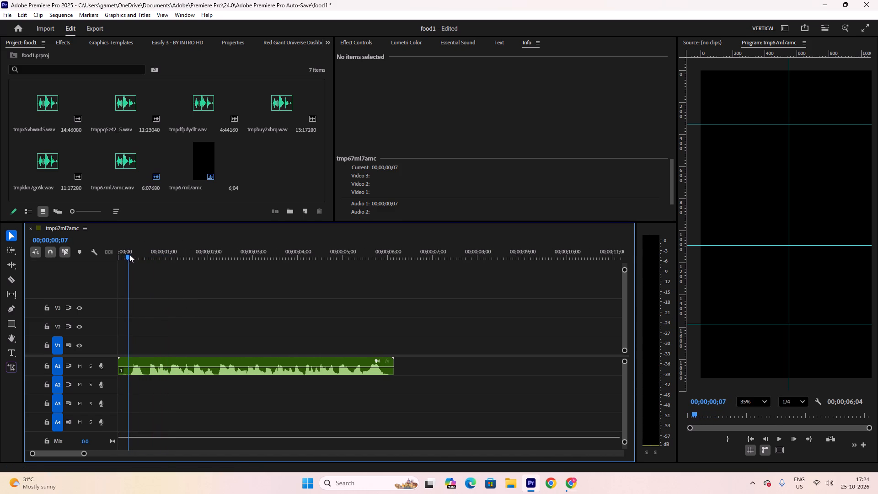
{"action": "left_click_drag", "start_coordinate": [118, 360], "coordinate": [127, 360]}
{"action": "left_click_drag", "start_coordinate": [161, 360], "coordinate": [157, 360]}
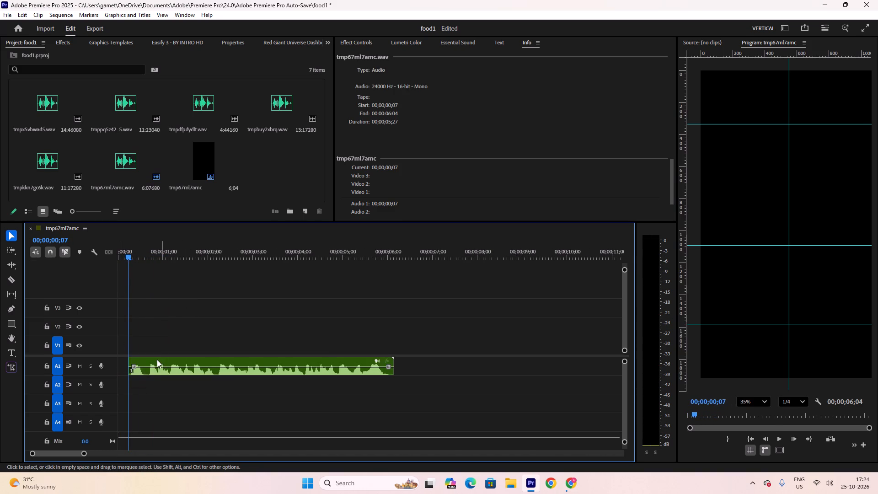
{"action": "left_click_drag", "start_coordinate": [157, 360], "coordinate": [145, 360]}
Play the trimmed voice clip from the start of the sequence to check it.
{"action": "left_click_drag", "start_coordinate": [126, 254], "coordinate": [112, 252]}
{"action": "key", "text": "space"}
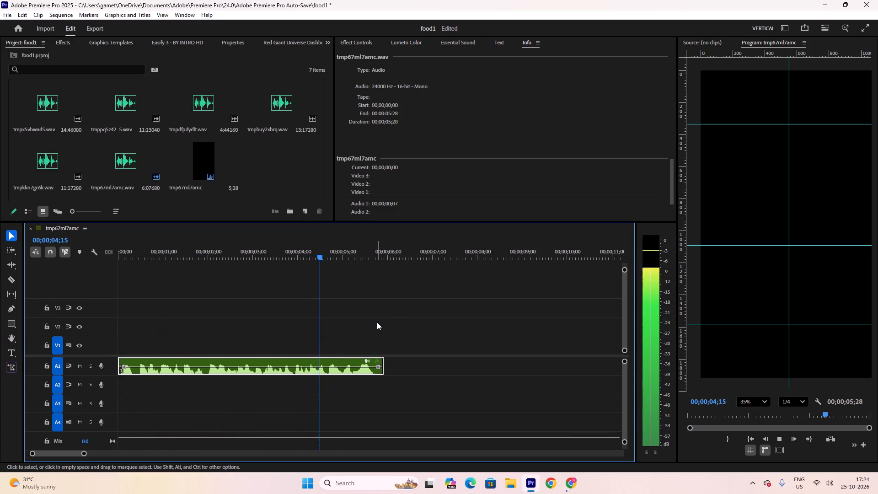
{"action": "key", "text": "space"}
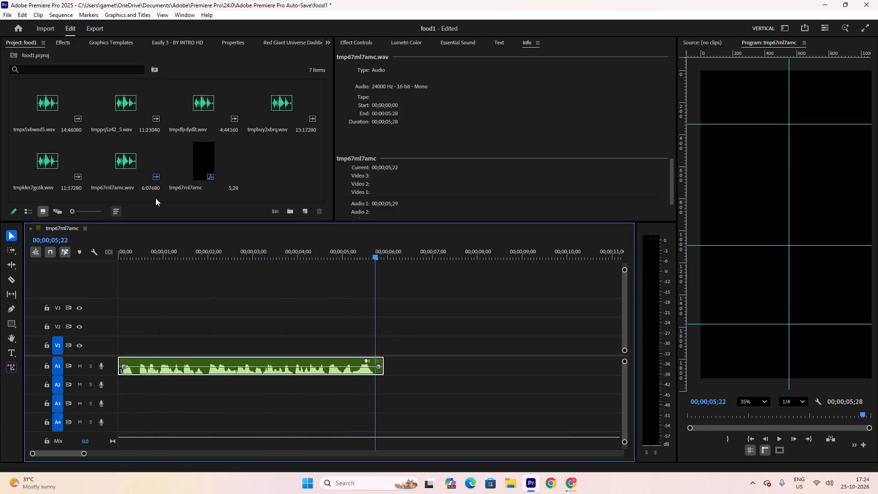
Audition tmpkkn7gc6k, tmp67ml7amc, tmpbuy2xbrq, tmpdfpdydlt and tmppq5z42_5 in the bin to identify the next voiceover part.
{"action": "scroll", "coordinate": [268, 158], "scroll_direction": "down", "scroll_amount": 3}
{"action": "scroll", "coordinate": [282, 154], "scroll_direction": "up", "scroll_amount": 7}
{"action": "left_click", "coordinate": [45, 159]}
{"action": "key", "text": "space"}
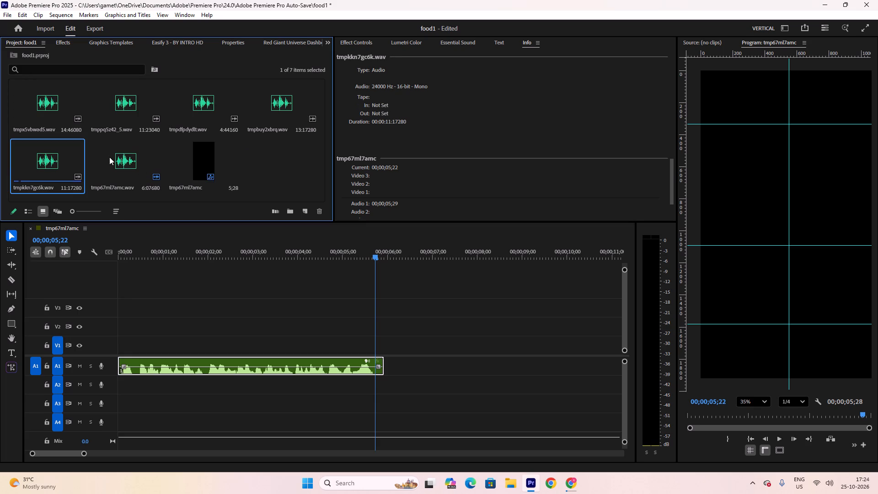
{"action": "left_click", "coordinate": [99, 157]}
{"action": "key", "text": "space"}
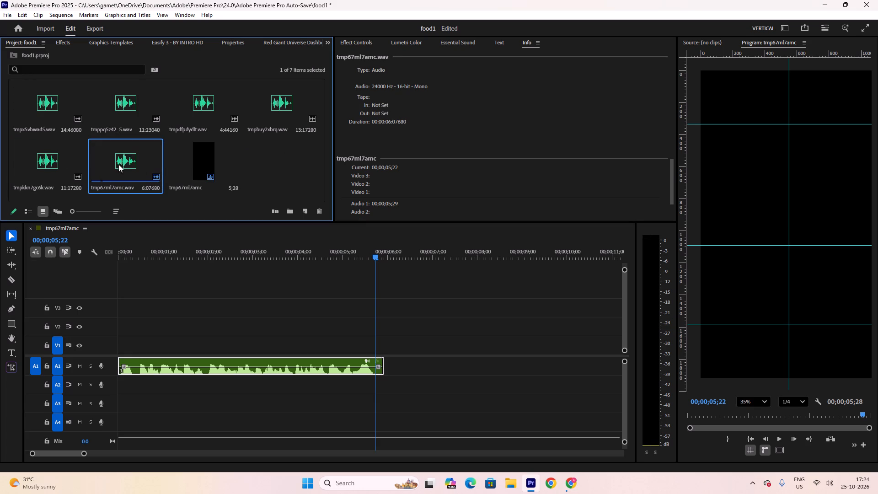
{"action": "key", "text": "space"}
{"action": "scroll", "coordinate": [284, 166], "scroll_direction": "up", "scroll_amount": 2}
{"action": "left_click", "coordinate": [265, 112]}
{"action": "key", "text": "space"}
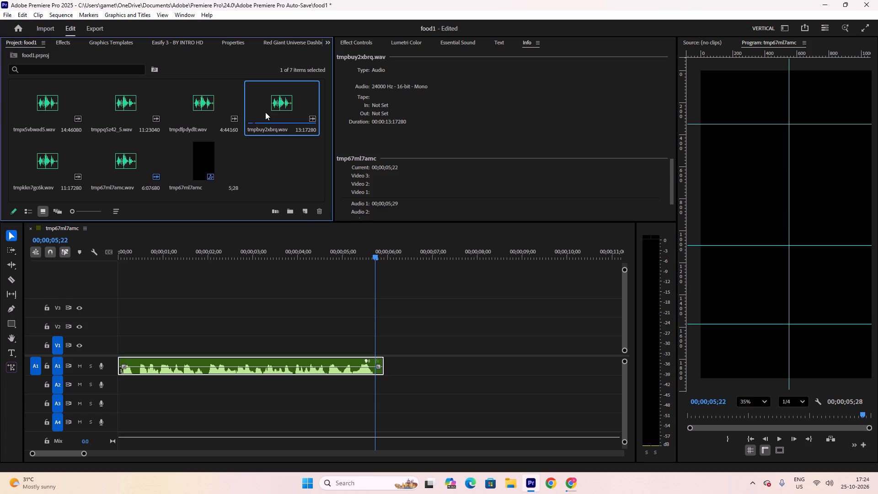
{"action": "left_click", "coordinate": [191, 112]}
{"action": "key", "text": "space"}
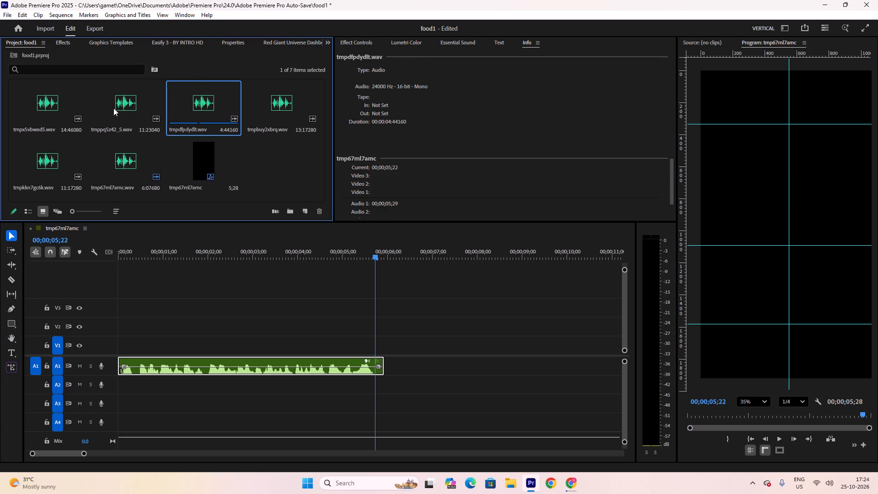
{"action": "left_click", "coordinate": [92, 110]}
{"action": "key", "text": "space"}
Audition tmpx5vbwad5.wav in the bin and place it on A2 starting at 00;00;05;22, slightly overlapping the A1 clip's end.
{"action": "left_click", "coordinate": [38, 105]}
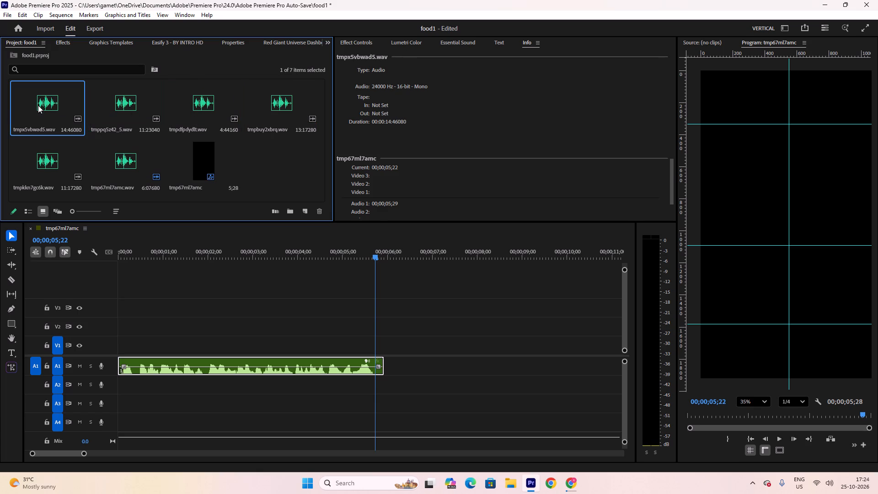
{"action": "key", "text": "space"}
{"action": "left_click_drag", "start_coordinate": [41, 98], "coordinate": [118, 158]}
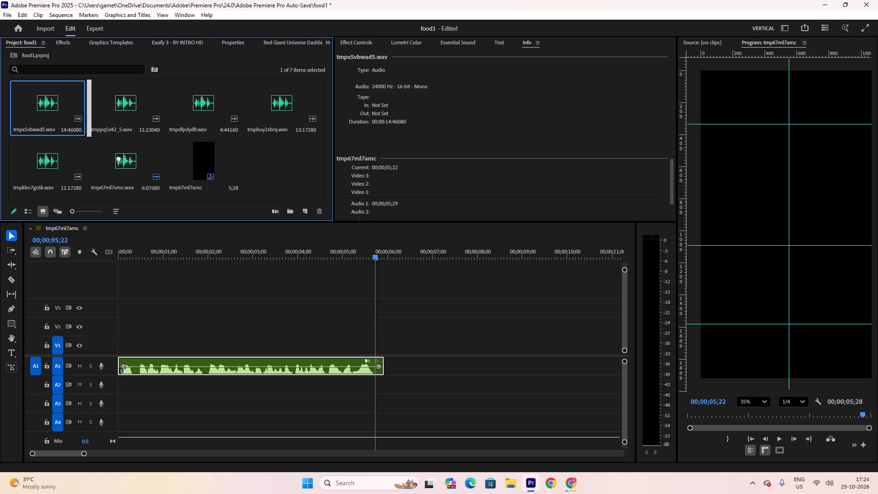
{"action": "left_click_drag", "start_coordinate": [118, 158], "coordinate": [369, 382]}
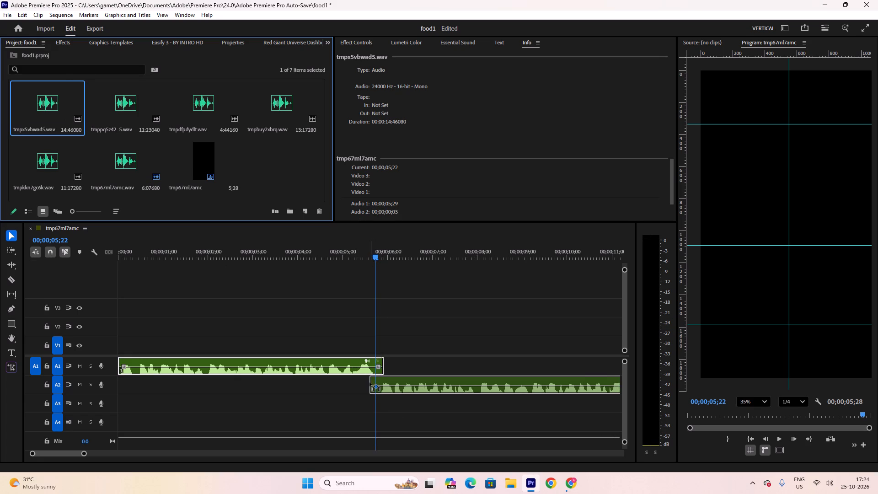
{"action": "left_click_drag", "start_coordinate": [369, 382], "coordinate": [373, 382]}
Switch to Chrome and look through the open tabs and the download history for the voiceover script.
{"action": "left_click", "coordinate": [568, 480]}
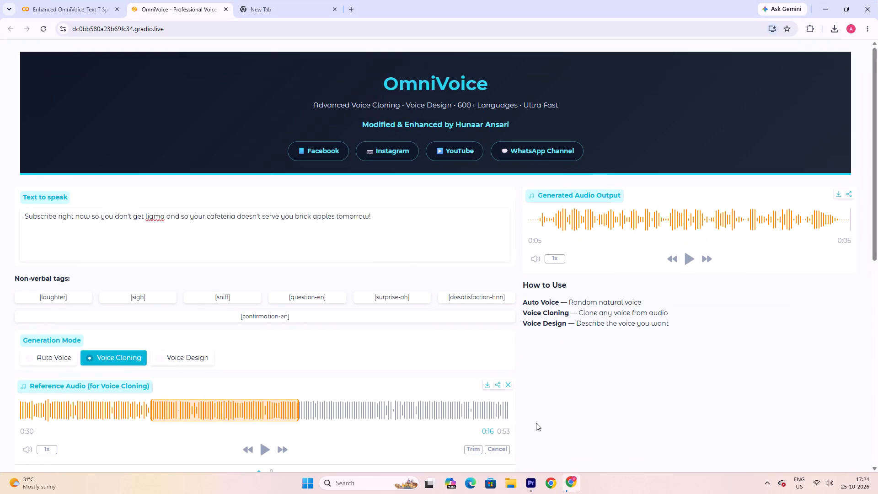
{"action": "scroll", "coordinate": [324, 158], "scroll_direction": "up", "scroll_amount": 4}
{"action": "left_click", "coordinate": [271, 0]}
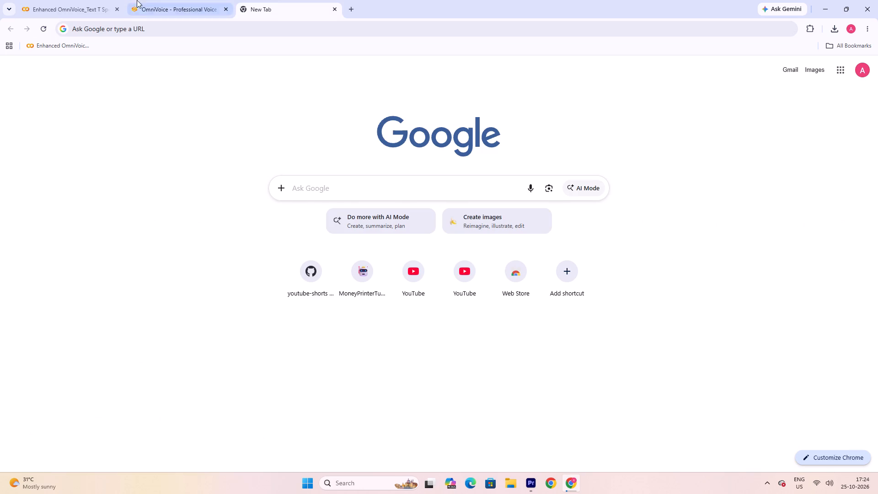
{"action": "left_click", "coordinate": [105, 0]}
{"action": "left_click", "coordinate": [80, 0]}
{"action": "left_click_drag", "start_coordinate": [76, 0], "coordinate": [69, 1]}
{"action": "left_click", "coordinate": [877, 1]}
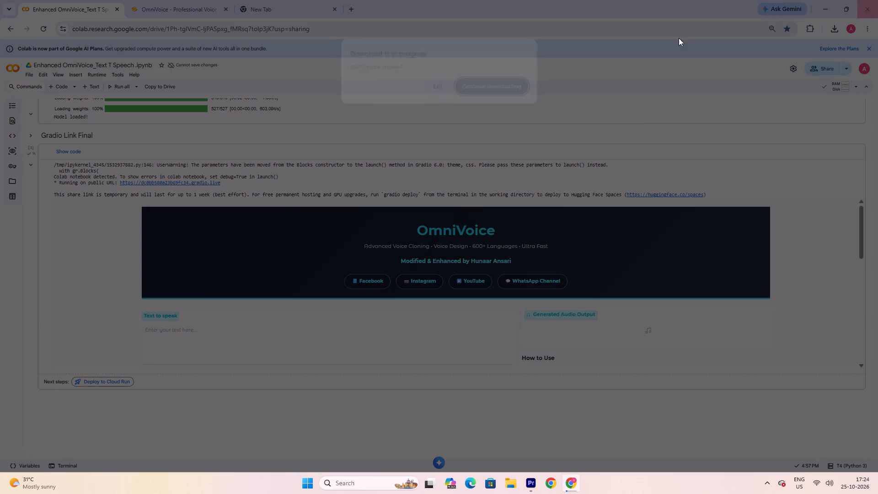
{"action": "left_click_drag", "start_coordinate": [506, 87], "coordinate": [445, 101]}
{"action": "left_click", "coordinate": [495, 83]}
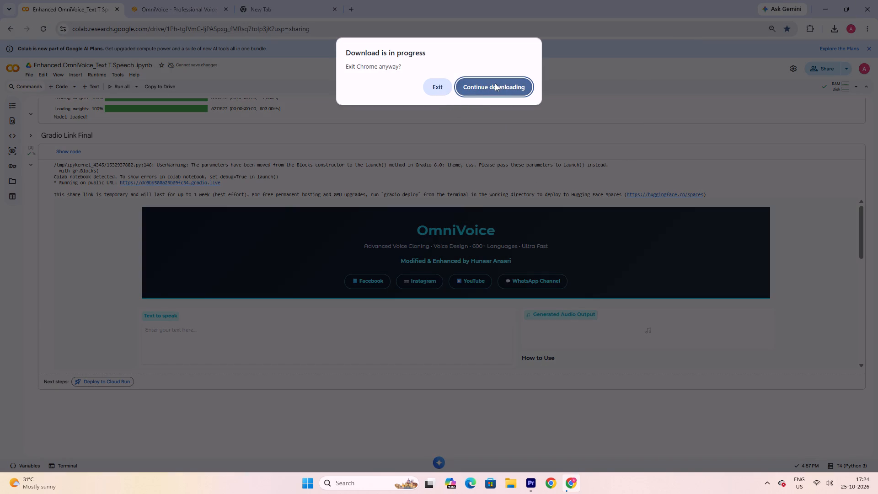
{"action": "scroll", "coordinate": [567, 113], "scroll_direction": "up", "scroll_amount": 1}
{"action": "scroll", "coordinate": [505, 202], "scroll_direction": "down", "scroll_amount": 4}
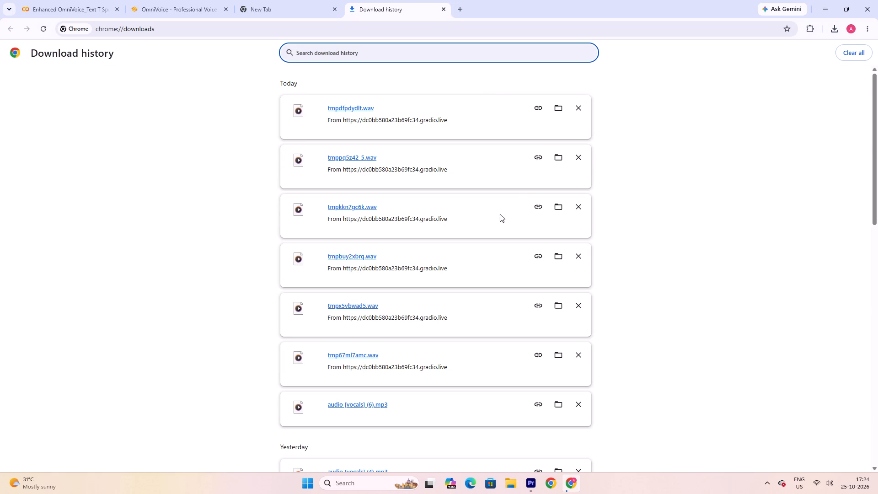
{"action": "scroll", "coordinate": [467, 232], "scroll_direction": "up", "scroll_amount": 10}
{"action": "left_click", "coordinate": [170, 4]}
{"action": "left_click", "coordinate": [284, 0]}
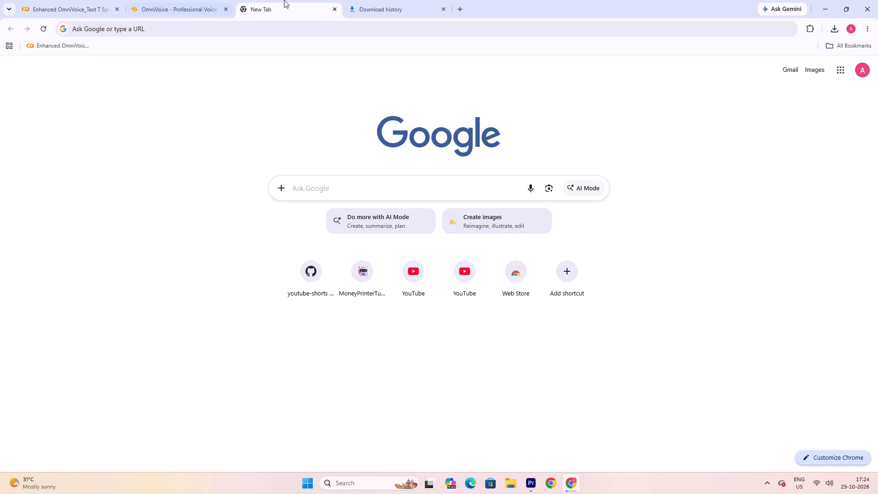
{"action": "left_click", "coordinate": [420, 0]}
{"action": "left_click", "coordinate": [123, 0]}
{"action": "left_click", "coordinate": [78, 0]}
{"action": "left_click", "coordinate": [183, 0]}
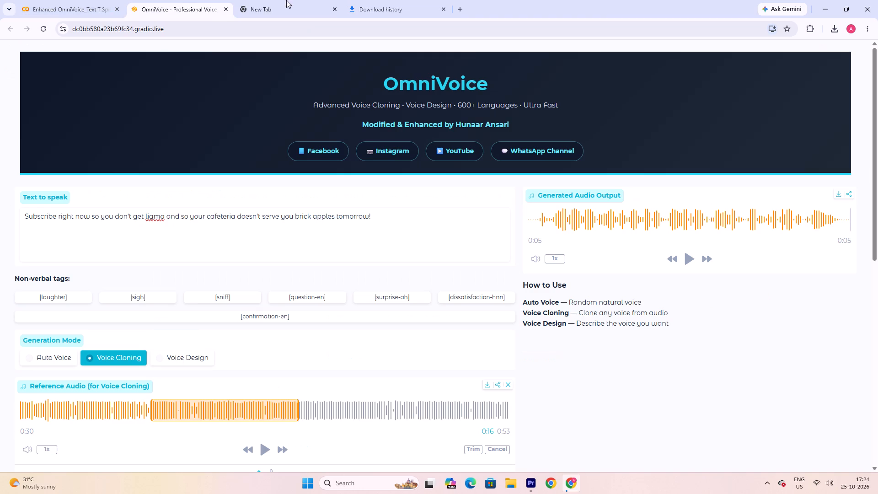
Exit Chrome despite the download in progress.
{"action": "left_click", "coordinate": [877, 0]}
{"action": "left_click_drag", "start_coordinate": [484, 89], "coordinate": [432, 94]}
{"action": "left_click", "coordinate": [436, 89]}
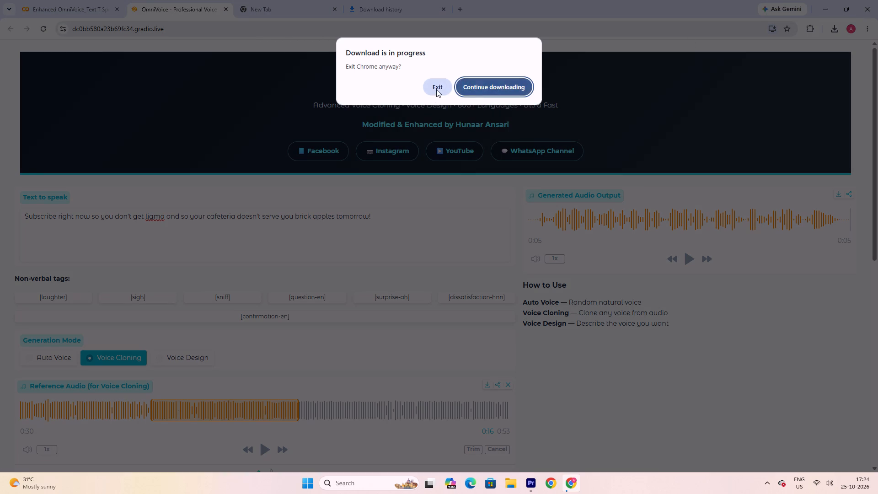
{"action": "left_click", "coordinate": [480, 91]}
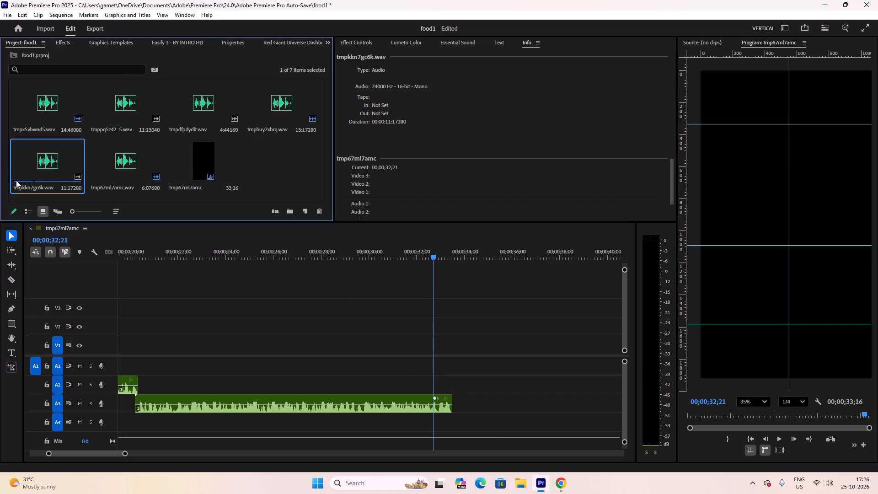
{"action": "left_click", "coordinate": [17, 182]}
{"action": "left_click", "coordinate": [16, 182]}
{"action": "left_click", "coordinate": [34, 160]}
{"action": "left_click", "coordinate": [31, 185]}
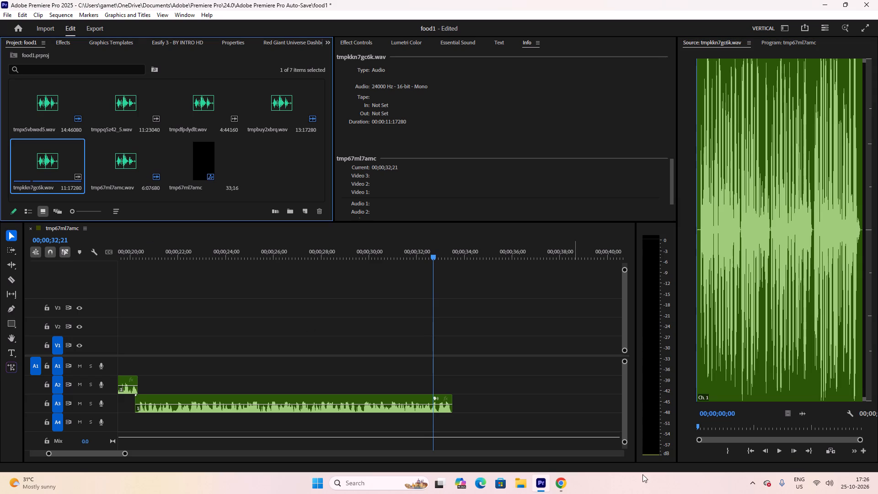
{"action": "key", "text": "space"}
{"action": "left_click", "coordinate": [705, 424]}
{"action": "key", "text": "space"}
{"action": "left_click_drag", "start_coordinate": [705, 424], "coordinate": [699, 424]}
{"action": "key", "text": "space"}
{"action": "key", "text": "space"}
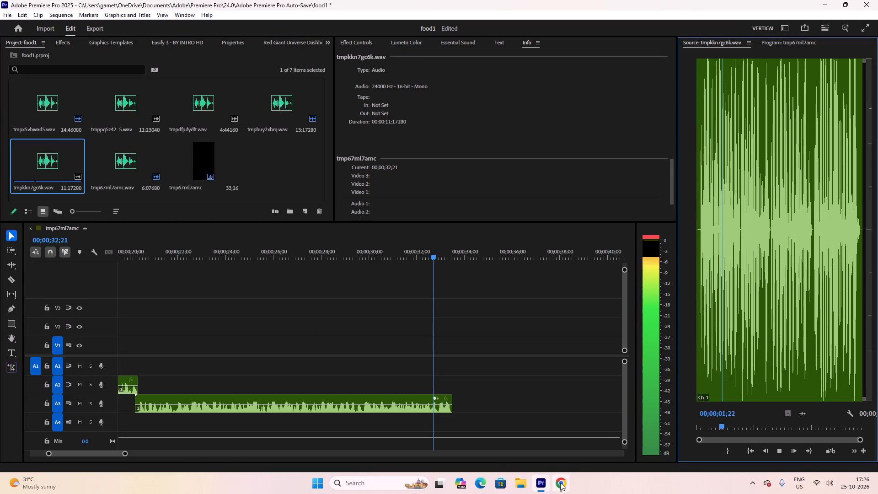
Recheck the script in Chrome and place tmpkkn7gc6k.wav on A4 in Premiere Pro, slightly overlapping the end of the A3 clip.
{"action": "left_click", "coordinate": [560, 483]}
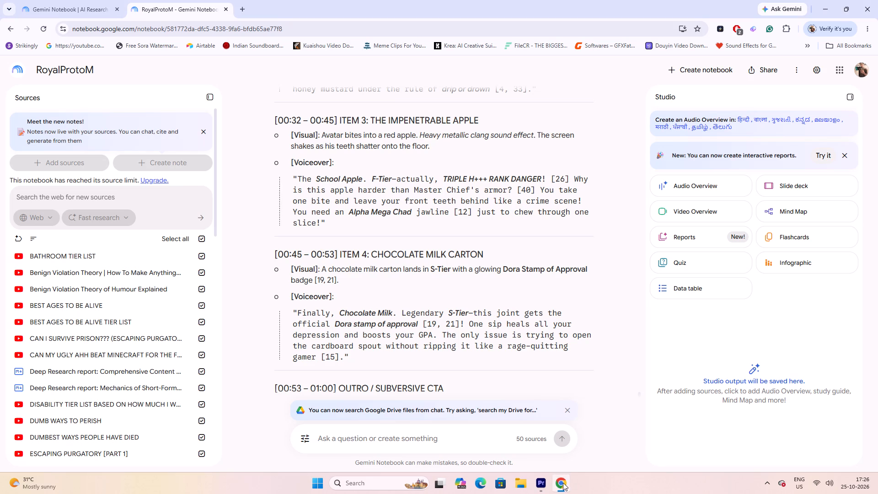
{"action": "left_click", "coordinate": [563, 483]}
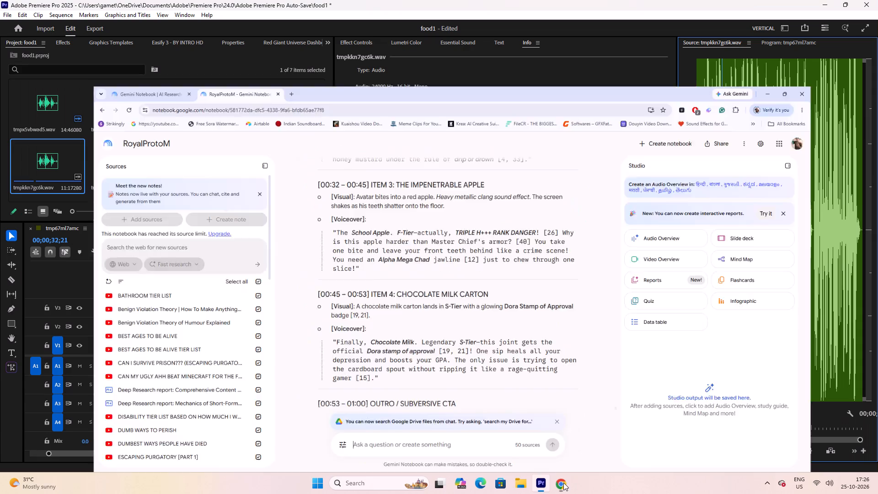
{"action": "left_click_drag", "start_coordinate": [53, 161], "coordinate": [454, 419]}
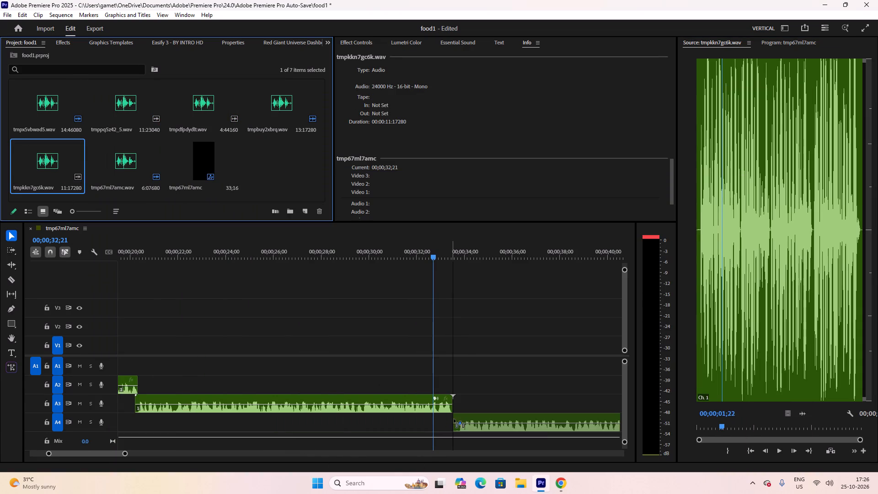
{"action": "left_click_drag", "start_coordinate": [454, 419], "coordinate": [447, 418]}
Play across the A3–A4 join to check how closely the two voiceover clips follow each other.
{"action": "key", "text": "space"}
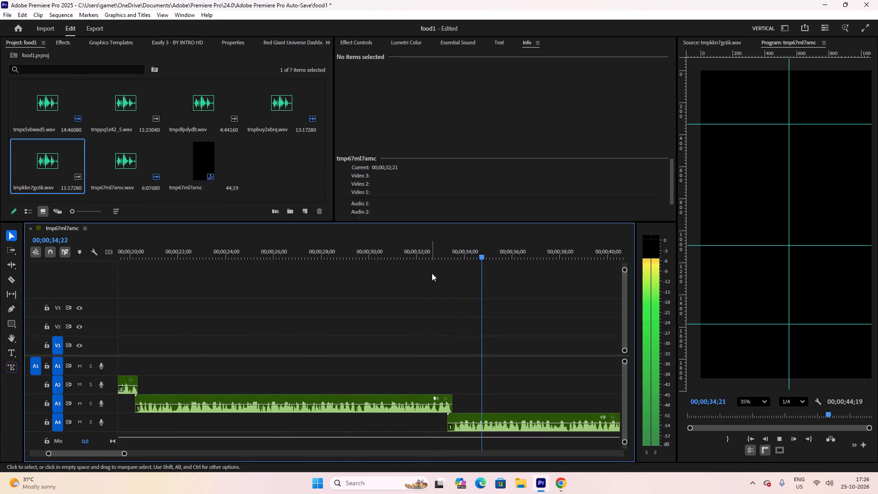
{"action": "left_click", "coordinate": [432, 238]}
{"action": "key", "text": "space"}
{"action": "left_click", "coordinate": [433, 243]}
{"action": "key", "text": "space"}
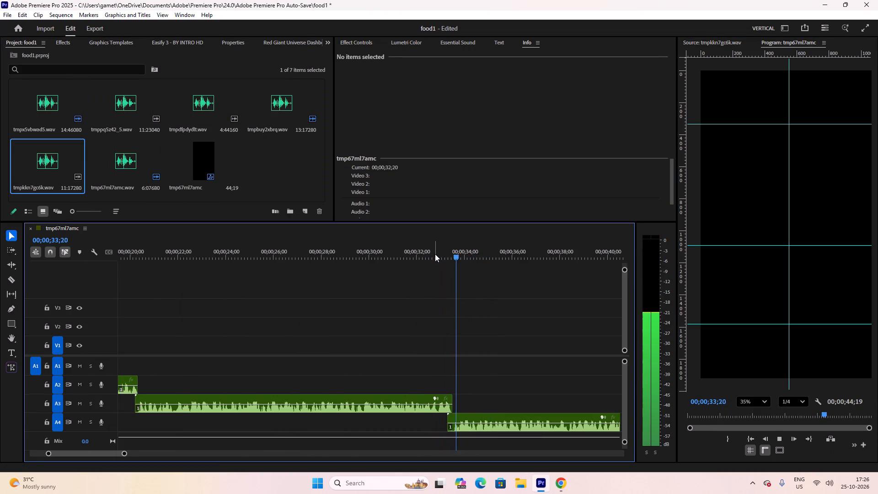
{"action": "scroll", "coordinate": [439, 354], "scroll_direction": "down", "scroll_amount": 3}
{"action": "key", "text": "space"}
Shift the A4 clip tmpkkn7gc6k.wav earlier to start at 00;00;33;04, overlapping the end of the A3 clip.
{"action": "left_click", "coordinate": [429, 420]}
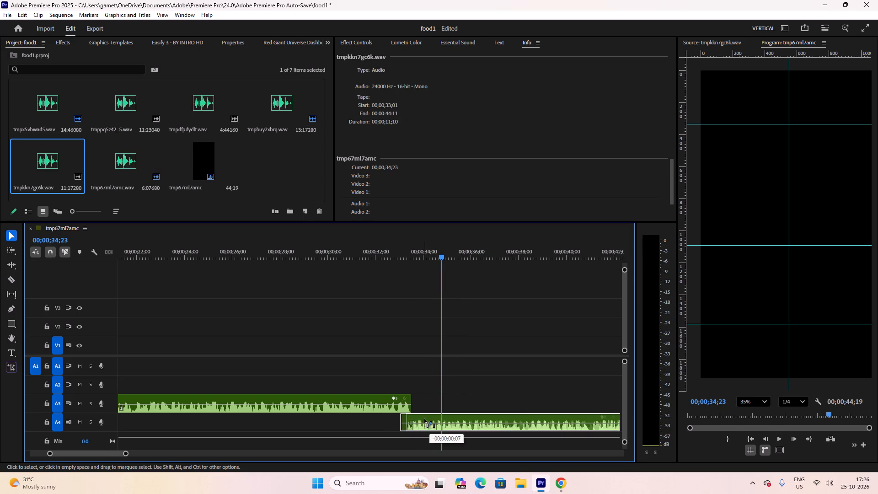
{"action": "left_click", "coordinate": [395, 253]}
{"action": "key", "text": "space"}
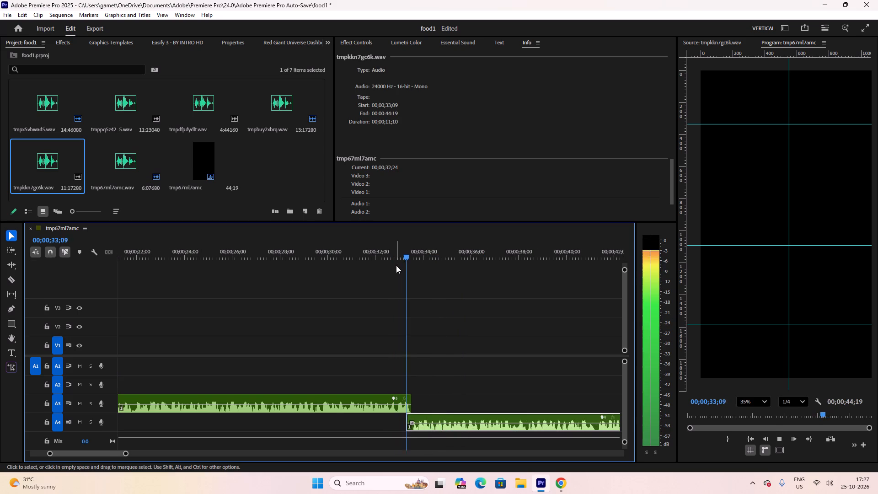
{"action": "scroll", "coordinate": [409, 307], "scroll_direction": "down", "scroll_amount": 4}
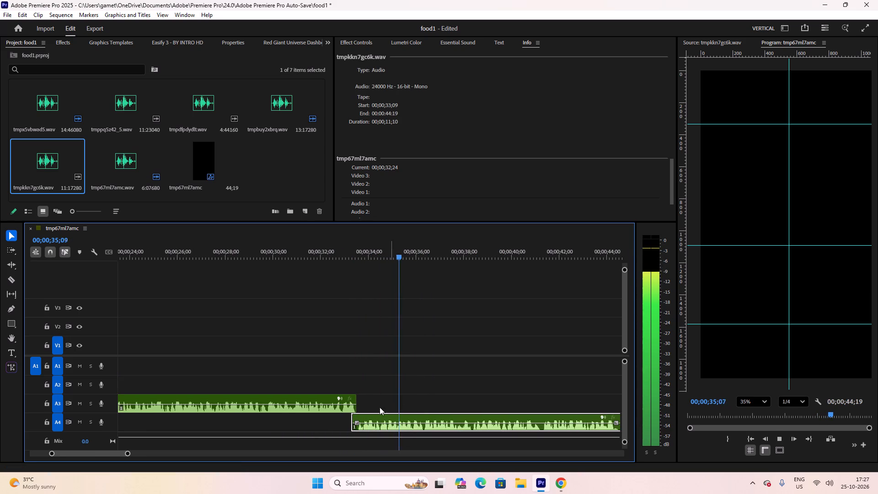
{"action": "scroll", "coordinate": [377, 416], "scroll_direction": "up", "scroll_amount": 12, "text": "alt"}
{"action": "key", "text": "space"}
{"action": "left_click_drag", "start_coordinate": [322, 415], "coordinate": [315, 415]}
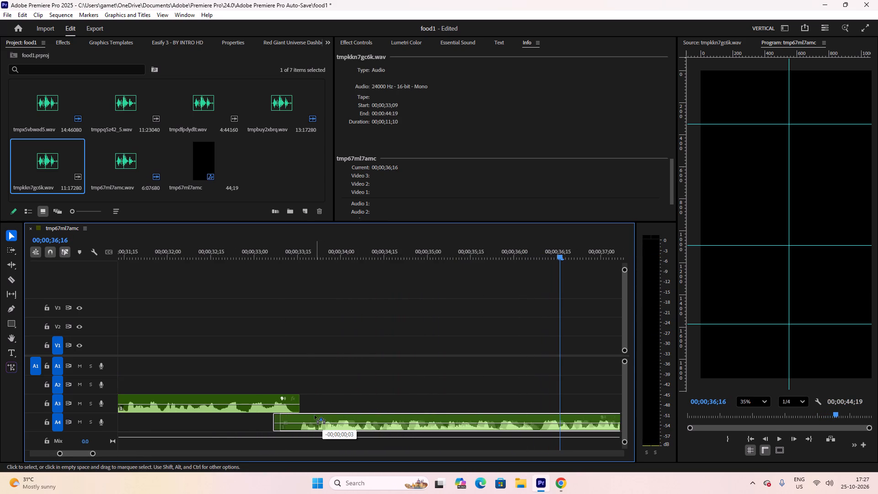
{"action": "left_click_drag", "start_coordinate": [315, 415], "coordinate": [308, 414]}
Play from just before the A3–A4 join to the end of the A4 clip to check the join and voiceover.
{"action": "left_click", "coordinate": [241, 252]}
{"action": "key", "text": "space"}
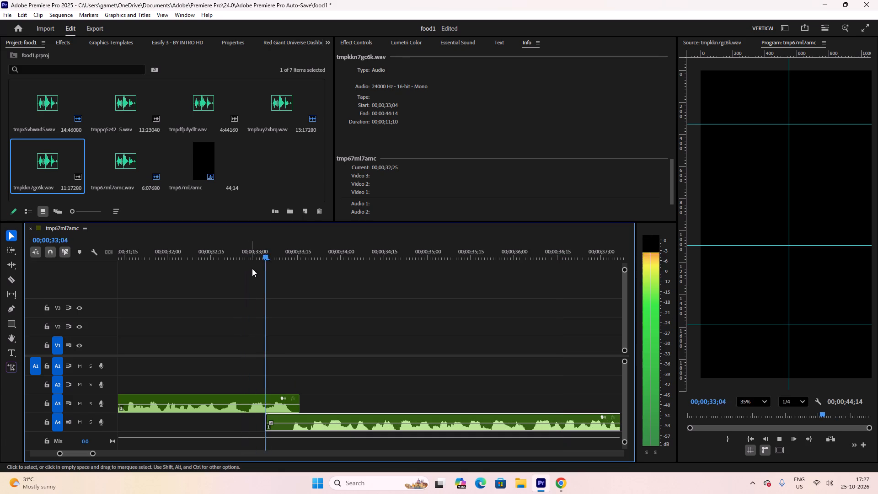
{"action": "scroll", "coordinate": [337, 393], "scroll_direction": "down", "scroll_amount": 7, "text": "alt"}
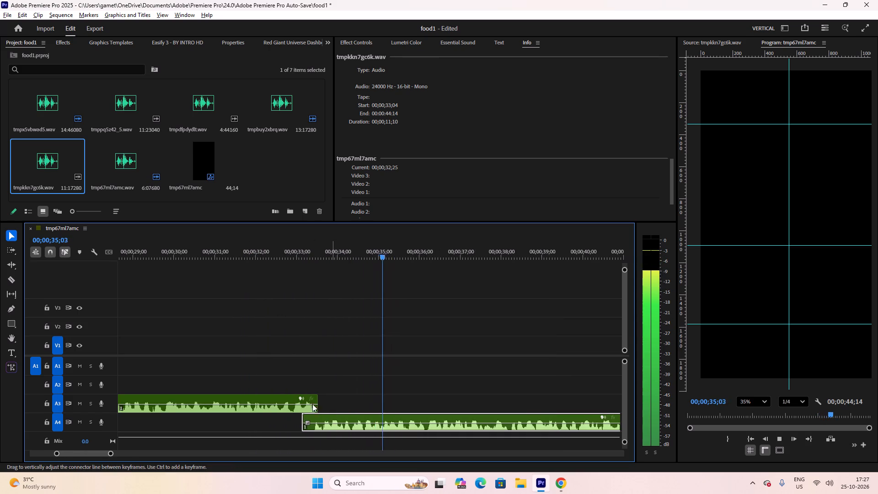
{"action": "scroll", "coordinate": [312, 405], "scroll_direction": "down", "scroll_amount": 6, "text": "alt"}
{"action": "scroll", "coordinate": [330, 405], "scroll_direction": "down", "scroll_amount": 8}
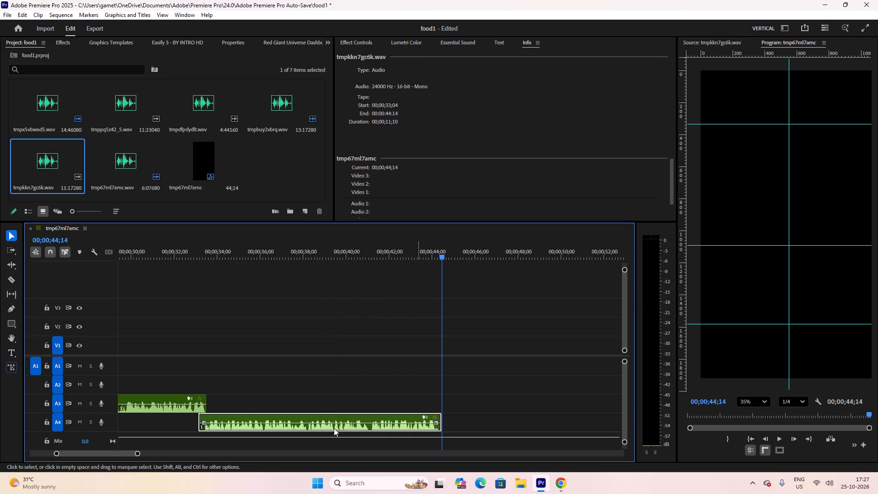
Audition tmpbuy2xbrq.wav, tmpdfpdydlt.wav and tmppq5z42_5.wav in the project bin to identify the next voiceover part.
{"action": "left_click", "coordinate": [271, 113]}
{"action": "key", "text": "space"}
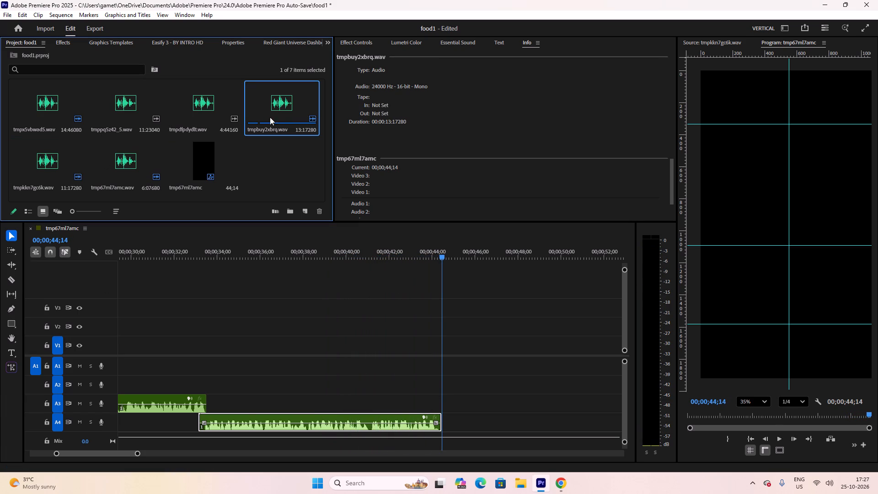
{"action": "left_click", "coordinate": [173, 108]}
{"action": "key", "text": "space"}
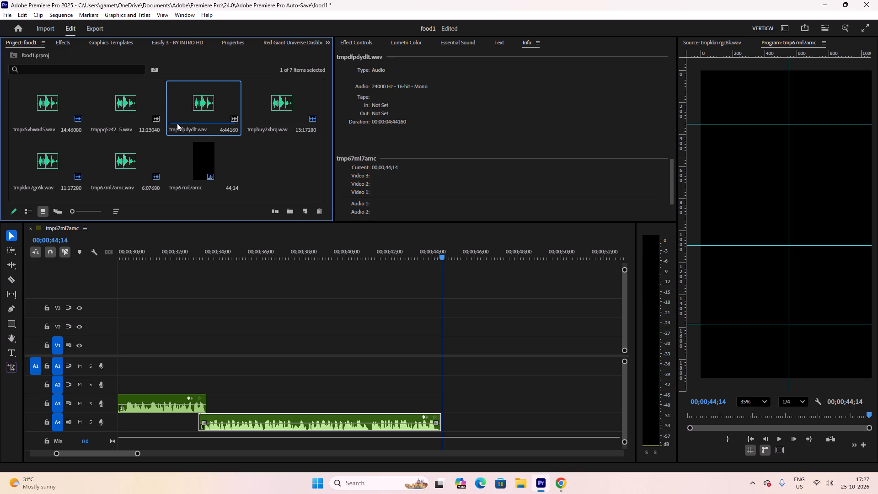
{"action": "key", "text": "space"}
{"action": "left_click", "coordinate": [101, 118]}
{"action": "key", "text": "space"}
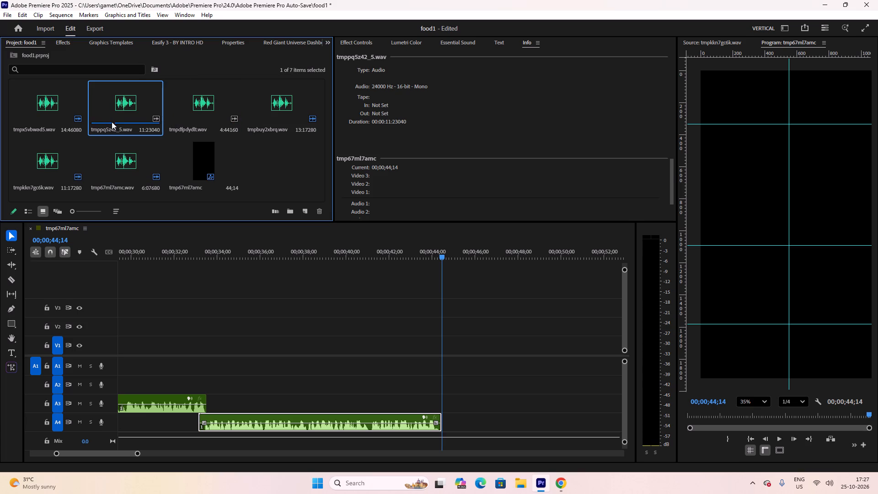
{"action": "scroll", "coordinate": [117, 128], "scroll_direction": "up", "scroll_amount": 2}
{"action": "scroll", "coordinate": [187, 161], "scroll_direction": "up", "scroll_amount": 4}
{"action": "left_click", "coordinate": [94, 121]}
{"action": "key", "text": "space"}
Place tmppq5z42_5.wav on A3, starting slightly before the end of the A4 clip.
{"action": "left_click_drag", "start_coordinate": [114, 100], "coordinate": [422, 340]}
{"action": "left_click_drag", "start_coordinate": [422, 340], "coordinate": [436, 398]}
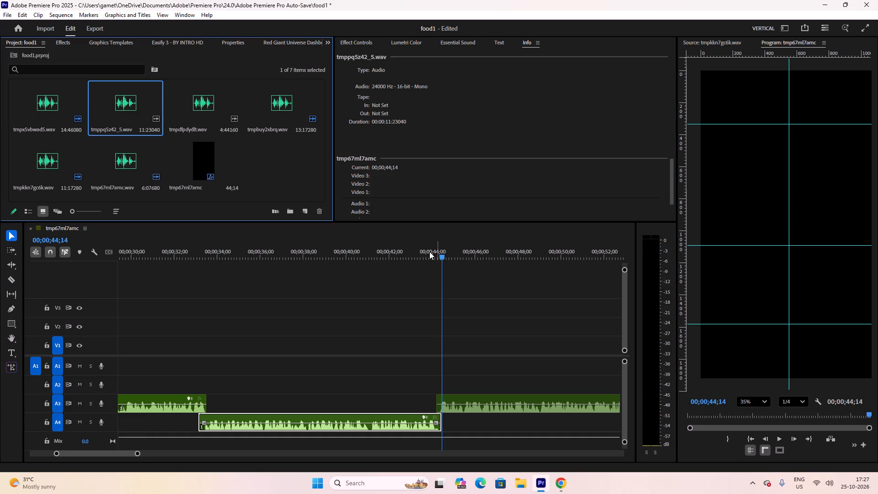
Play from before the A4–A3 join through most of tmppq5z42_5.wav, and look over the clip sequence.
{"action": "left_click", "coordinate": [427, 253]}
{"action": "key", "text": "space"}
{"action": "scroll", "coordinate": [427, 261], "scroll_direction": "down", "scroll_amount": 3}
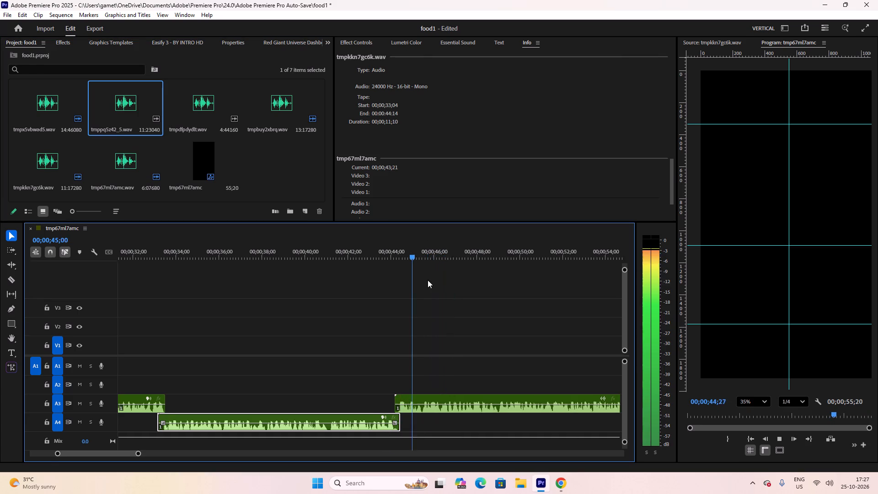
{"action": "scroll", "coordinate": [428, 280], "scroll_direction": "down", "scroll_amount": 8}
{"action": "scroll", "coordinate": [400, 339], "scroll_direction": "down", "scroll_amount": 5}
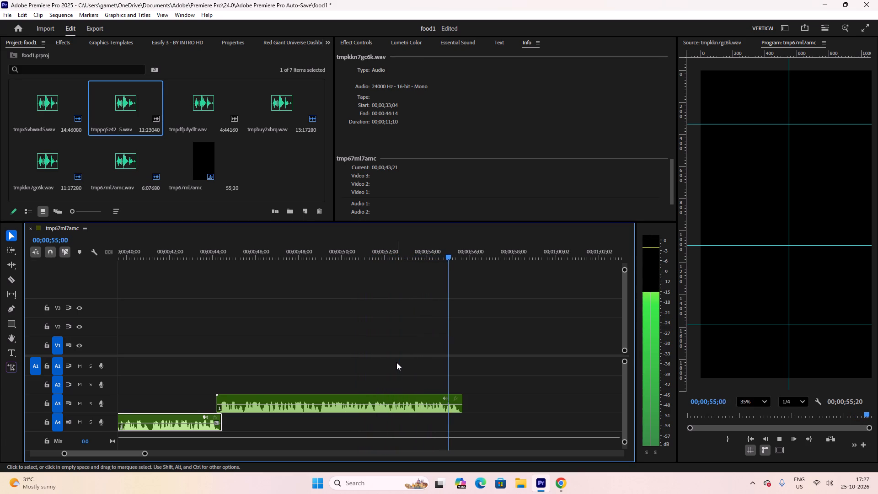
{"action": "key", "text": "space"}
{"action": "key", "text": "space"}
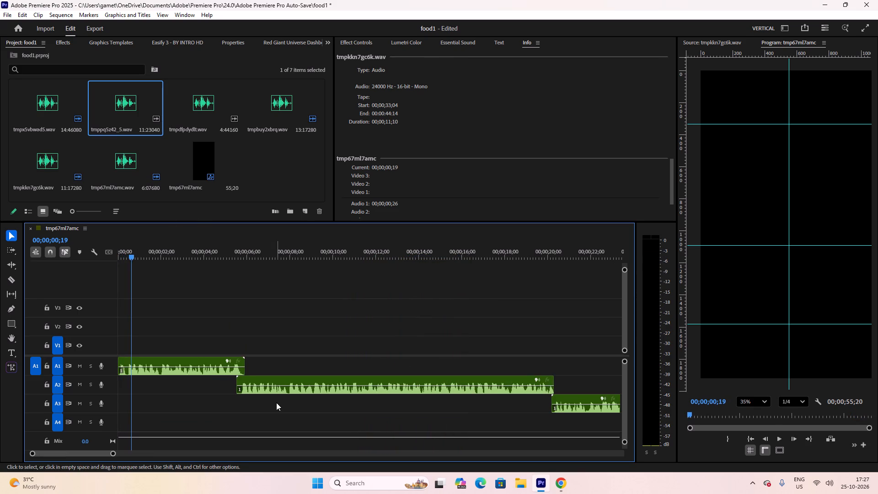
{"action": "scroll", "coordinate": [274, 403], "scroll_direction": "down", "scroll_amount": 13, "text": "alt"}
{"action": "scroll", "coordinate": [368, 363], "scroll_direction": "up", "scroll_amount": 5, "text": "alt"}
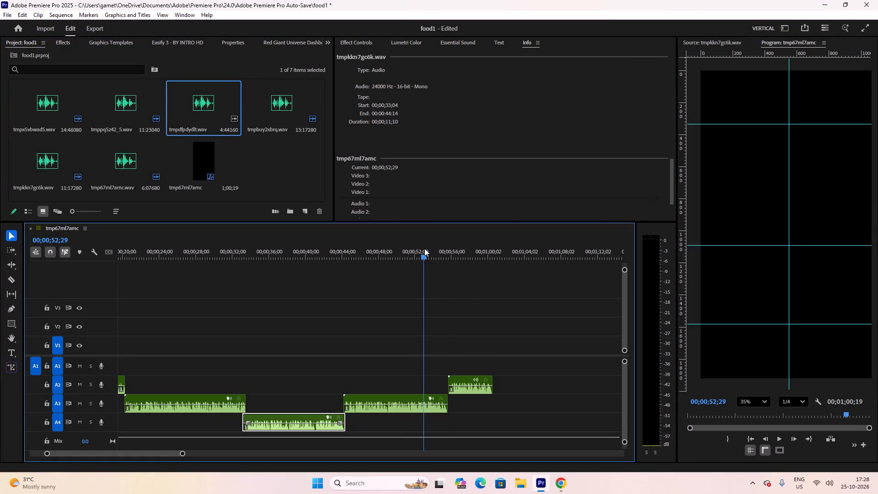
{"action": "key", "text": "space"}
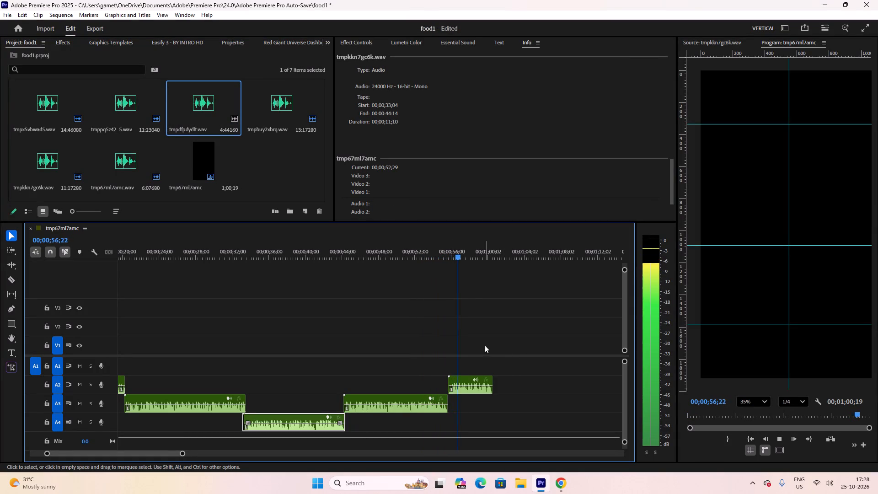
{"action": "scroll", "coordinate": [481, 373], "scroll_direction": "up", "scroll_amount": 15, "text": "alt"}
{"action": "key", "text": "space"}
{"action": "left_click_drag", "start_coordinate": [429, 381], "coordinate": [419, 382]}
Play the outro clip through its speech and trim its end to 00;01;00;06.
{"action": "left_click", "coordinate": [341, 247]}
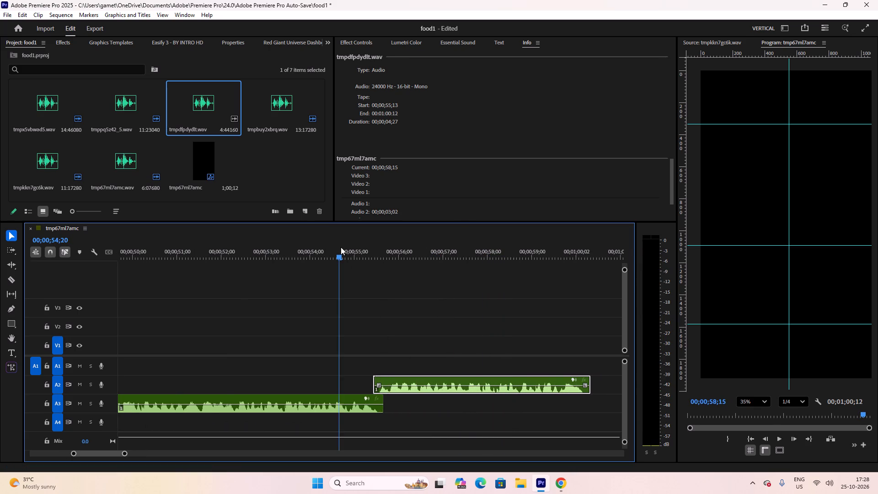
{"action": "key", "text": "space"}
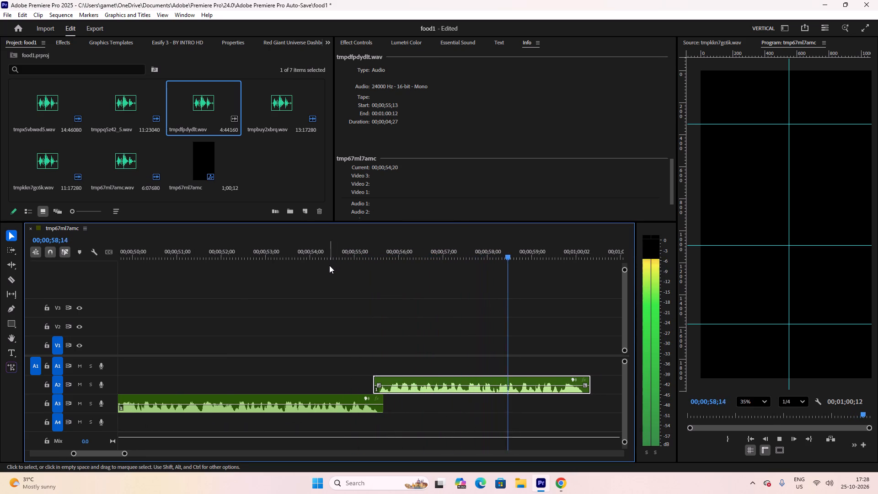
{"action": "key", "text": "space"}
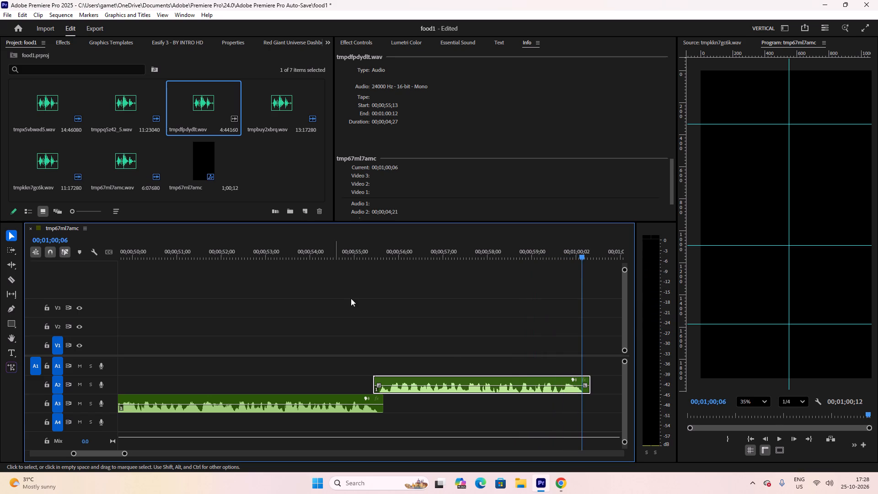
{"action": "left_click_drag", "start_coordinate": [591, 382], "coordinate": [584, 383]}
{"action": "left_click", "coordinate": [600, 365]}
Show the whole voiceover assembly in the timeline and play it from the start into the first A2 clip.
{"action": "scroll", "coordinate": [498, 379], "scroll_direction": "down", "scroll_amount": 12, "text": "alt"}
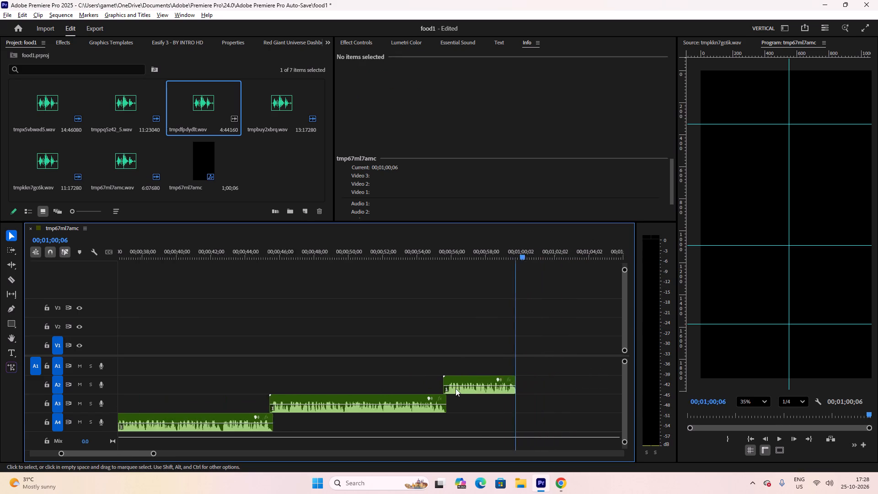
{"action": "scroll", "coordinate": [455, 388], "scroll_direction": "down", "scroll_amount": 2, "text": "alt"}
{"action": "scroll", "coordinate": [398, 404], "scroll_direction": "up", "scroll_amount": 14}
{"action": "scroll", "coordinate": [343, 370], "scroll_direction": "down", "scroll_amount": 8, "text": "alt"}
{"action": "scroll", "coordinate": [223, 389], "scroll_direction": "up", "scroll_amount": 7}
{"action": "scroll", "coordinate": [273, 366], "scroll_direction": "up", "scroll_amount": 6}
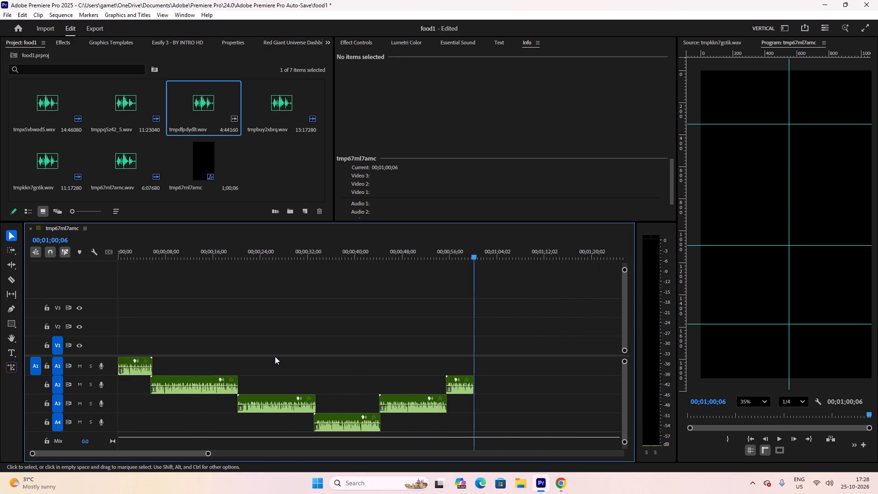
{"action": "scroll", "coordinate": [275, 356], "scroll_direction": "up", "scroll_amount": 7}
{"action": "left_click_drag", "start_coordinate": [167, 255], "coordinate": [99, 257]}
{"action": "key", "text": "space"}
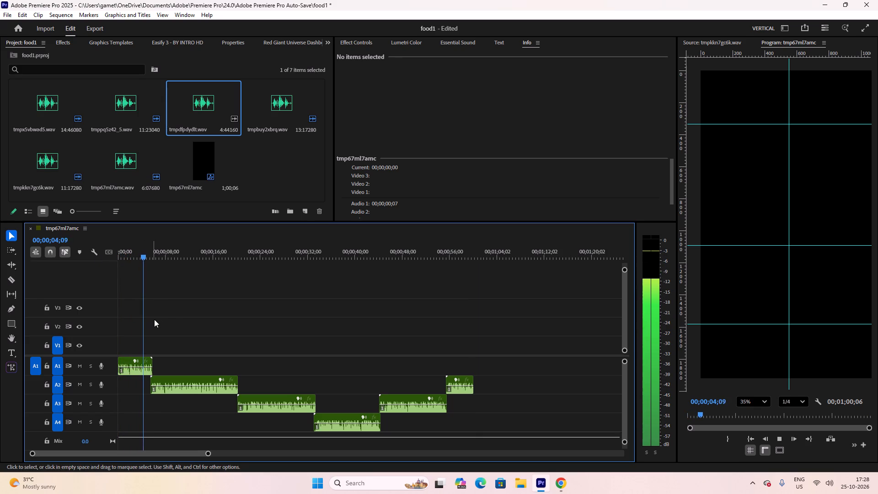
{"action": "scroll", "coordinate": [181, 321], "scroll_direction": "up", "scroll_amount": 2}
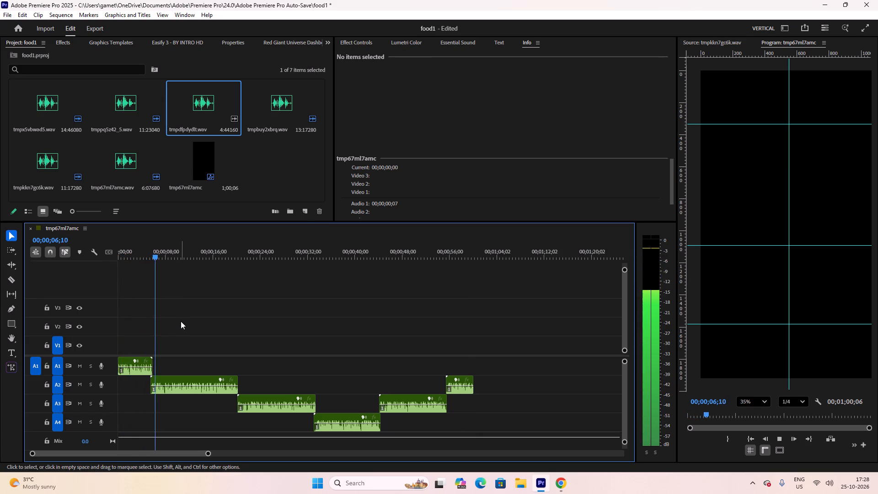
{"action": "key", "text": "space"}
Add 5 video tracks after Video 3, 5 Standard audio tracks after Audio 4 and 5 Stereo audio submix tracks.
{"action": "right_click", "coordinate": [85, 306]}
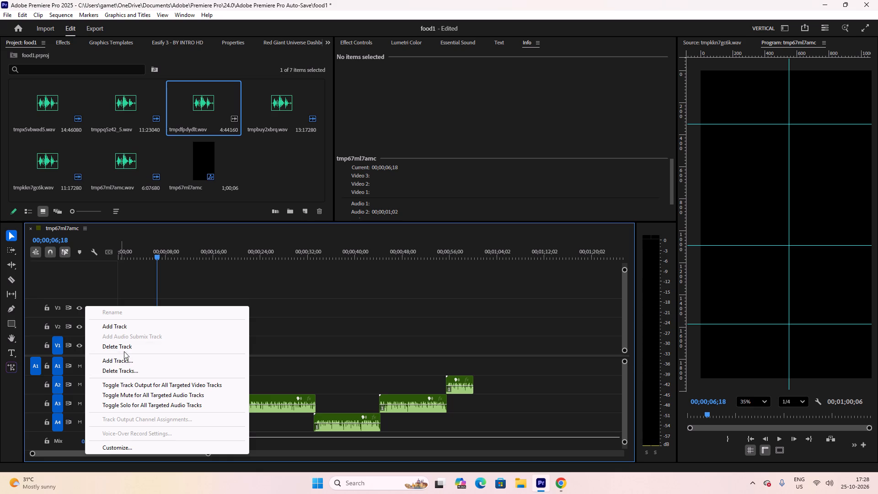
{"action": "left_click", "coordinate": [128, 360]}
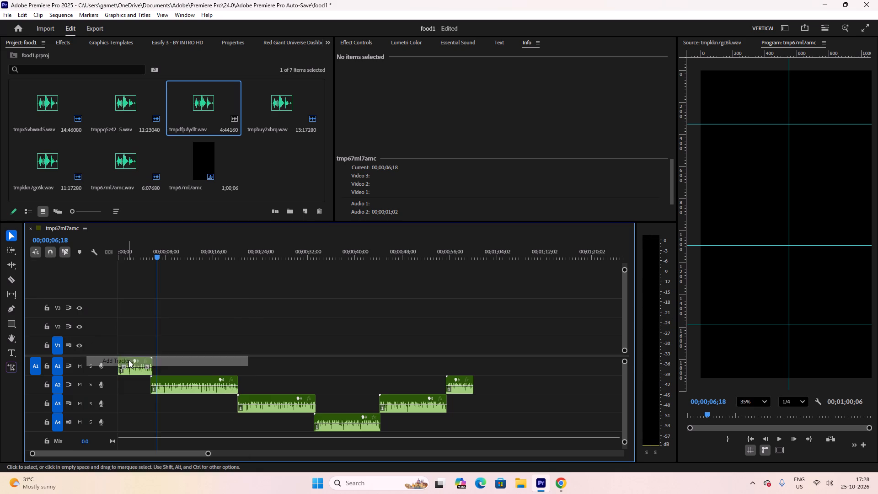
{"action": "key", "text": "5"}
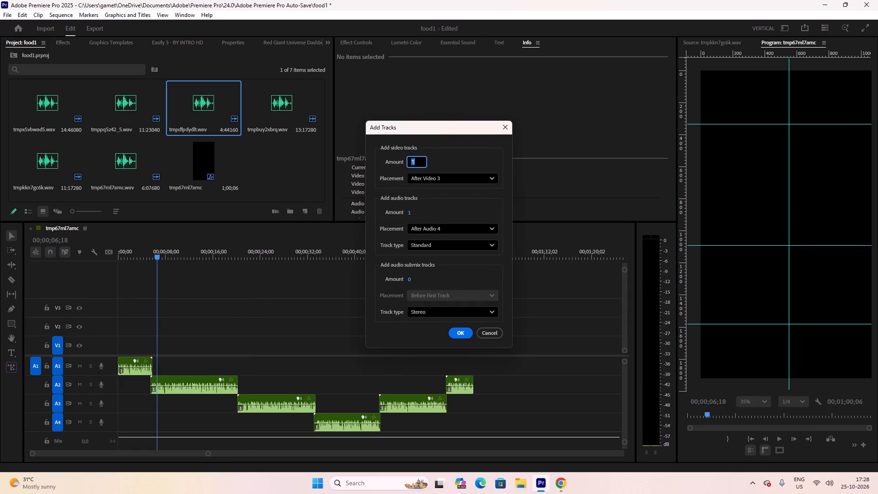
{"action": "left_click", "coordinate": [404, 210]}
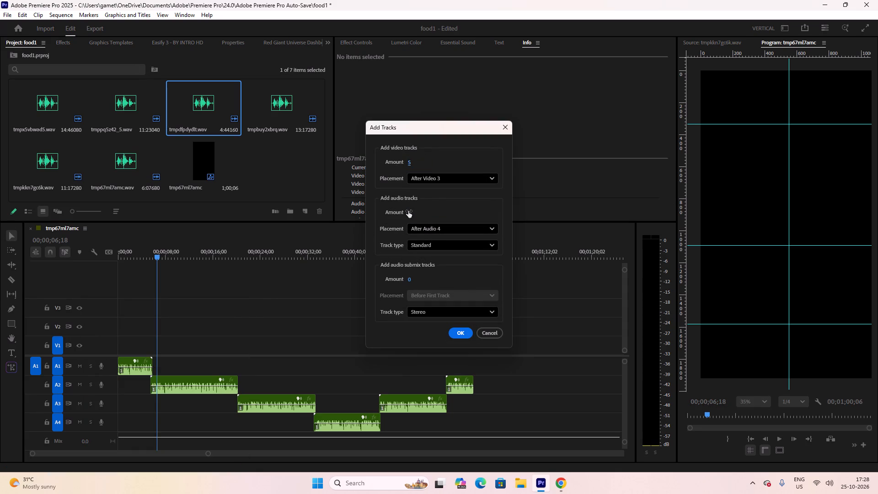
{"action": "left_click", "coordinate": [409, 211]}
{"action": "key", "text": "5"}
{"action": "left_click", "coordinate": [410, 279]}
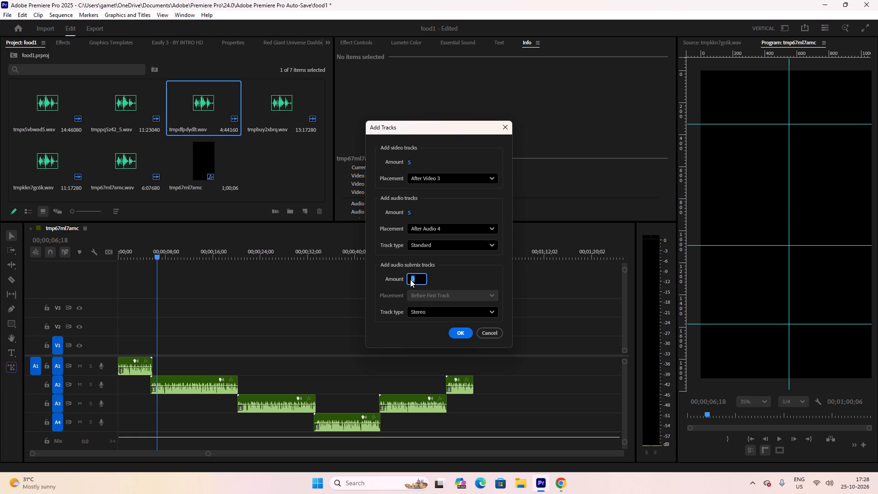
{"action": "key", "text": "5"}
{"action": "left_click", "coordinate": [454, 282]}
{"action": "left_click", "coordinate": [452, 229]}
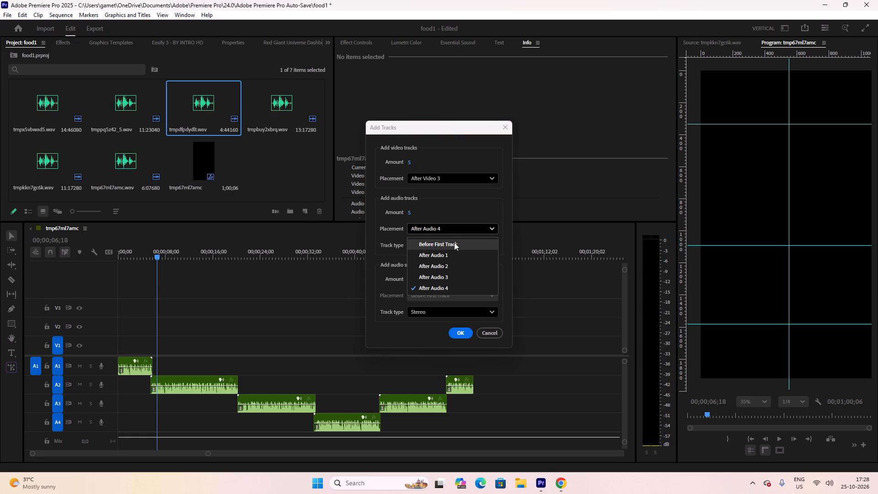
{"action": "scroll", "coordinate": [456, 266], "scroll_direction": "down", "scroll_amount": 5}
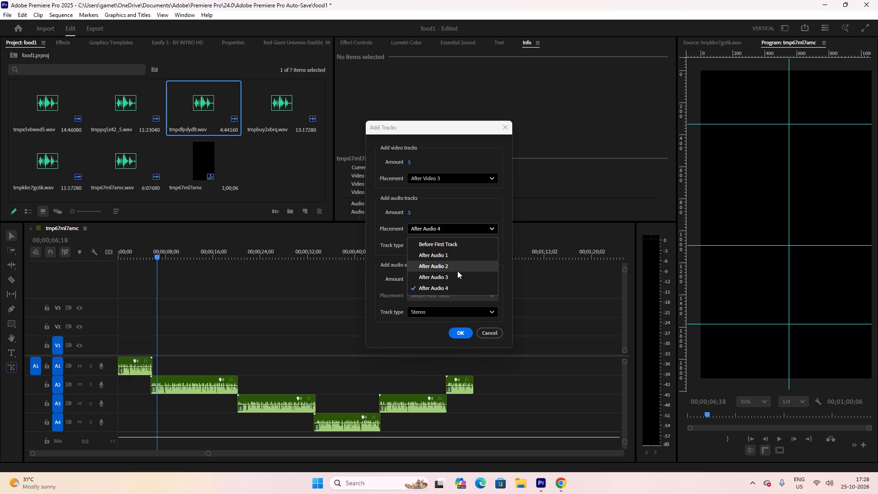
{"action": "scroll", "coordinate": [457, 271], "scroll_direction": "up", "scroll_amount": 4}
{"action": "left_click", "coordinate": [449, 241]}
{"action": "left_click", "coordinate": [440, 226]}
{"action": "left_click", "coordinate": [443, 290]}
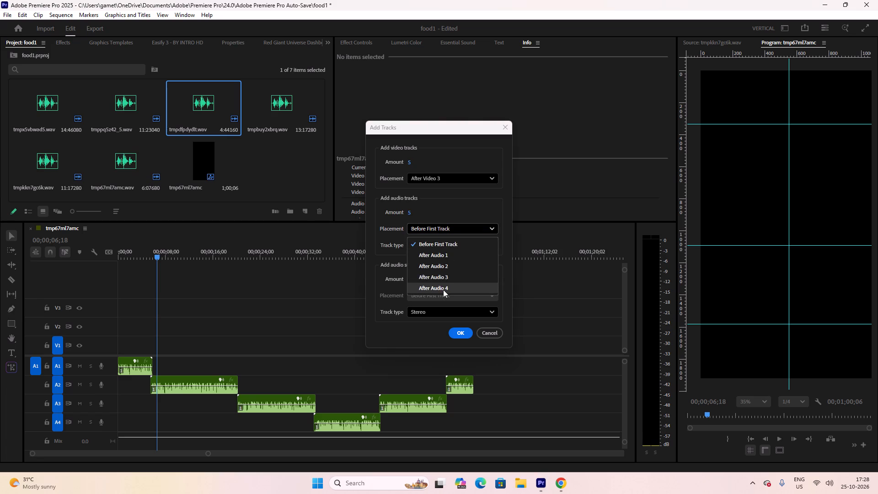
{"action": "left_click", "coordinate": [438, 244]}
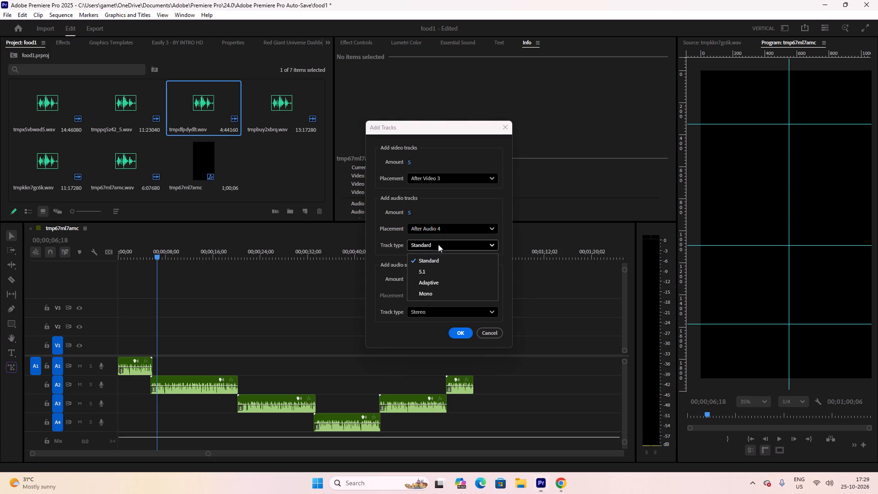
{"action": "left_click", "coordinate": [439, 244]}
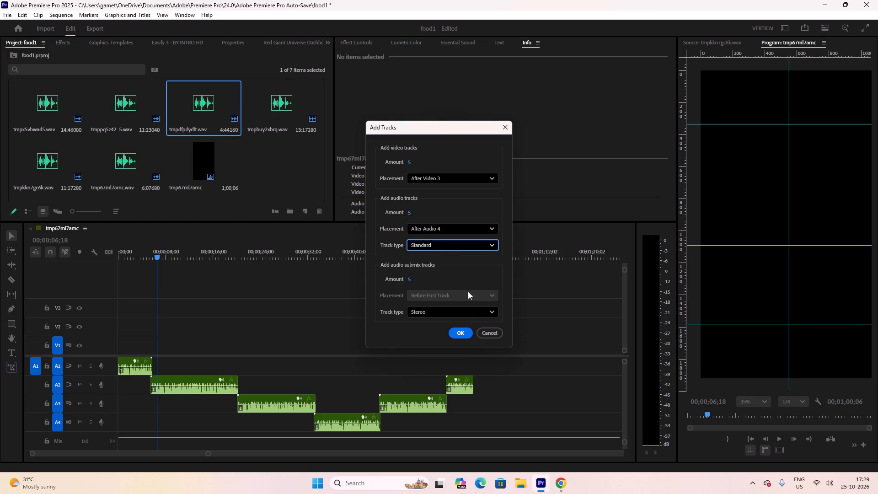
{"action": "left_click", "coordinate": [455, 332]}
Look over the added tracks and play the opening voiceover on A1 several times from the sequence start.
{"action": "scroll", "coordinate": [225, 384], "scroll_direction": "down", "scroll_amount": 3}
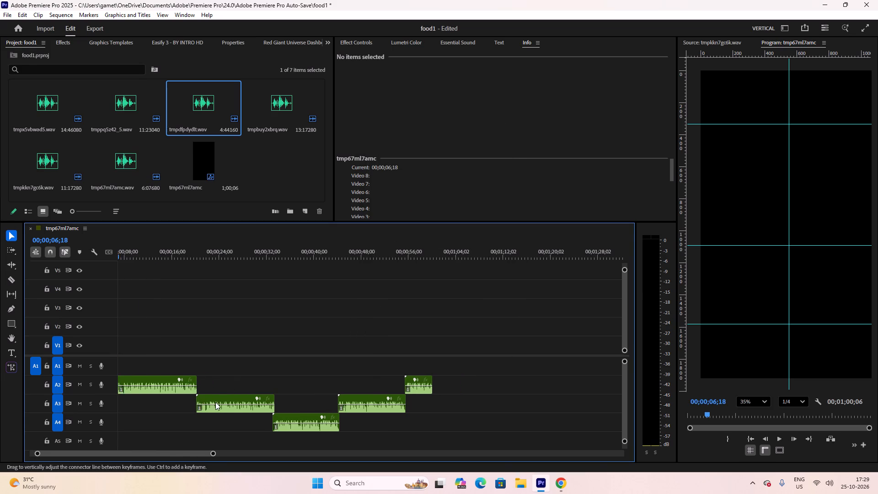
{"action": "scroll", "coordinate": [217, 403], "scroll_direction": "up", "scroll_amount": 4}
{"action": "scroll", "coordinate": [232, 402], "scroll_direction": "down", "scroll_amount": 14, "text": "ctrl"}
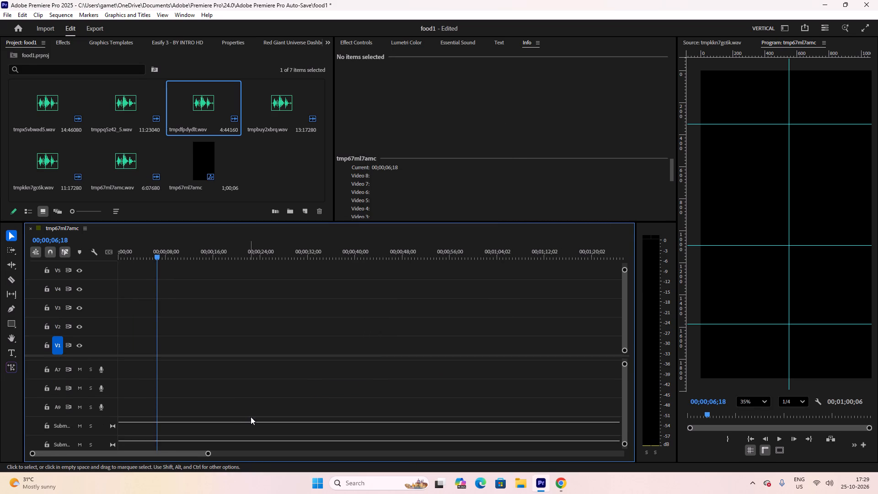
{"action": "scroll", "coordinate": [254, 414], "scroll_direction": "up", "scroll_amount": 18, "text": "ctrl"}
{"action": "left_click_drag", "start_coordinate": [154, 256], "coordinate": [107, 248]}
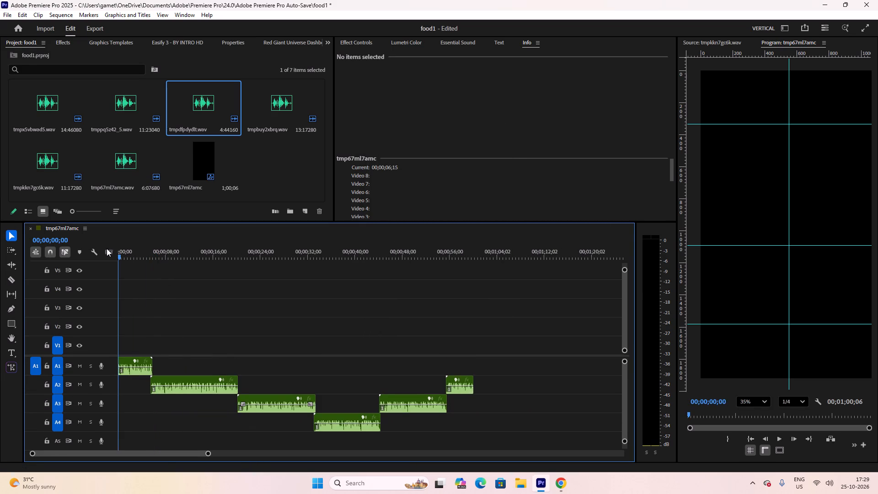
{"action": "left_click_drag", "start_coordinate": [107, 248], "coordinate": [103, 248]}
{"action": "key", "text": "space"}
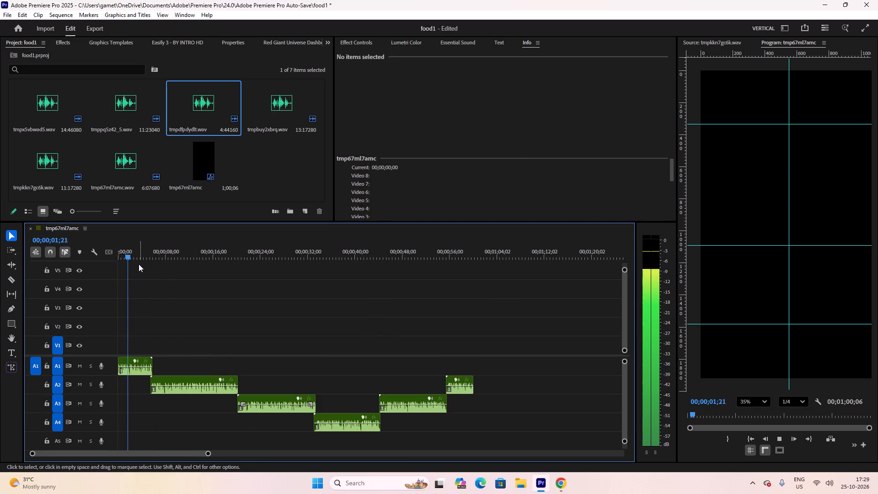
{"action": "scroll", "coordinate": [171, 327], "scroll_direction": "up", "scroll_amount": 17, "text": "alt"}
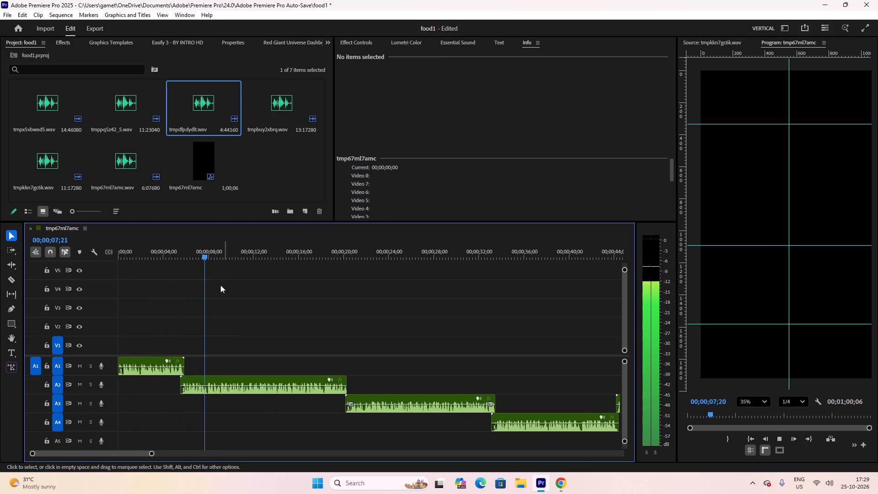
{"action": "key", "text": "space"}
{"action": "left_click_drag", "start_coordinate": [202, 253], "coordinate": [95, 260]}
{"action": "key", "text": "space"}
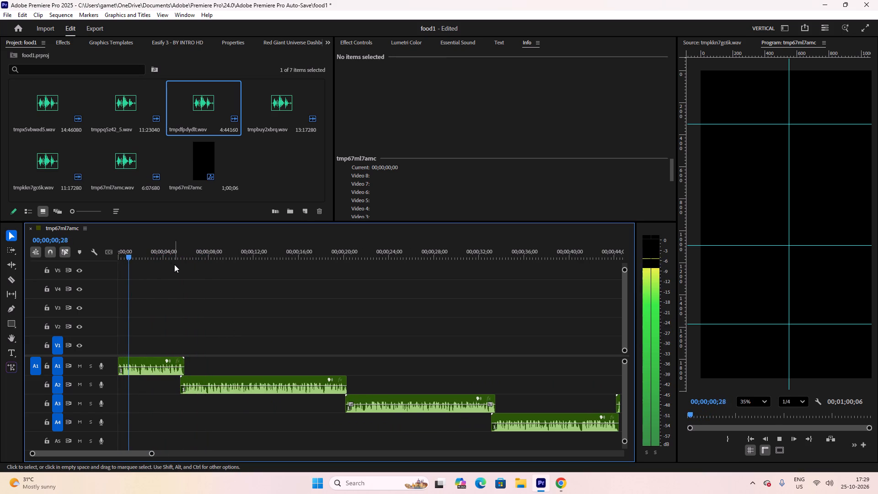
{"action": "key", "text": "space"}
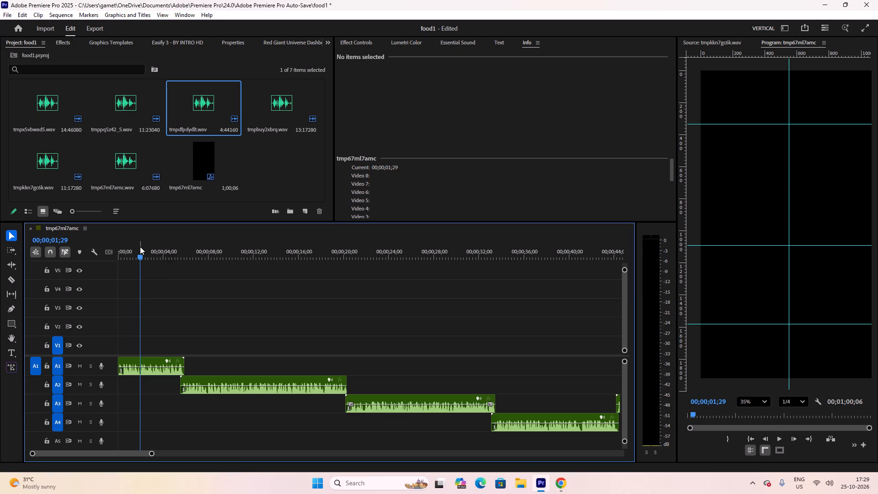
{"action": "left_click_drag", "start_coordinate": [139, 256], "coordinate": [94, 254]}
{"action": "key", "text": "space"}
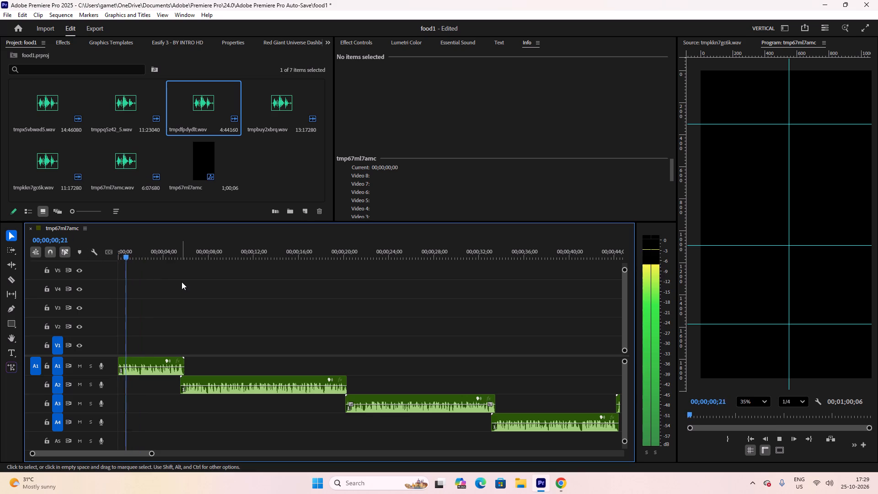
{"action": "key", "text": "space"}
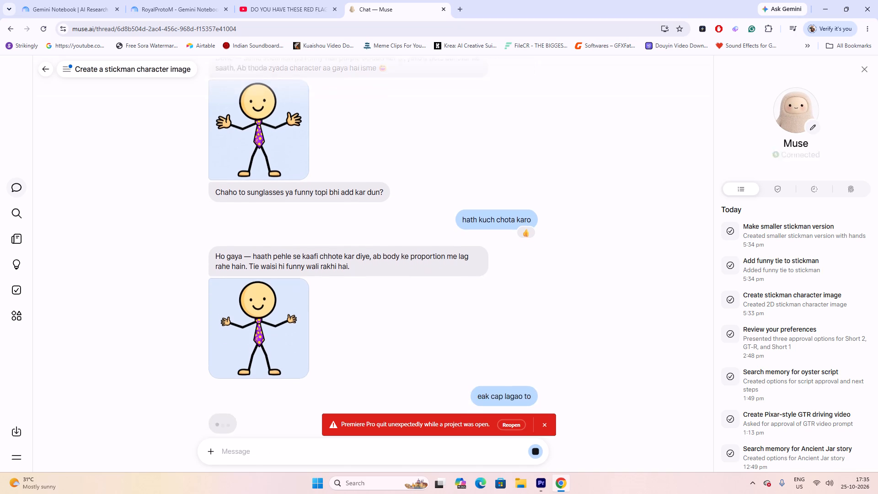
Reopen the food1 project in Premiere Pro and bring its window to the front.
{"action": "left_click", "coordinate": [506, 426]}
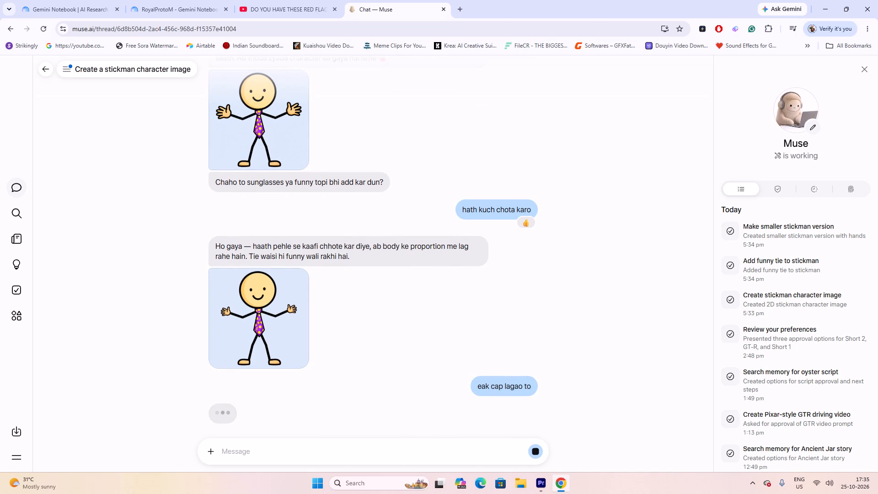
{"action": "left_click", "coordinate": [540, 488]}
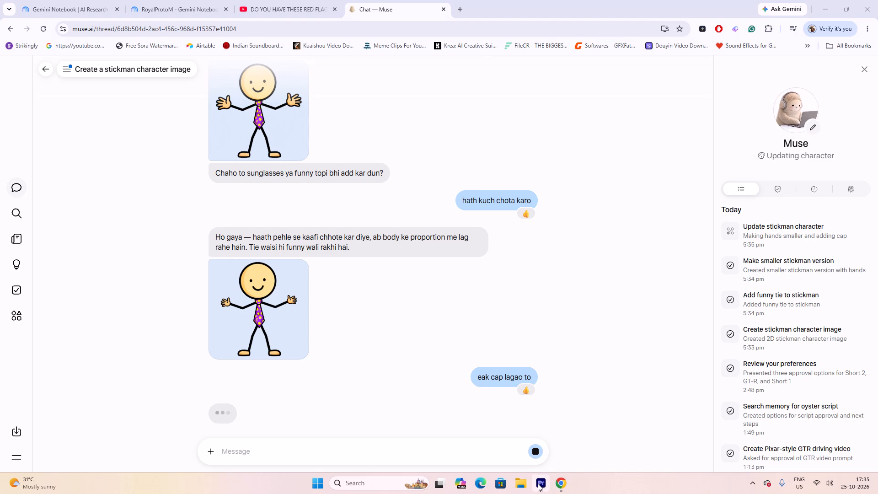
{"action": "left_click", "coordinate": [538, 484]}
{"action": "left_click", "coordinate": [538, 484]}
{"action": "left_click", "coordinate": [546, 485]}
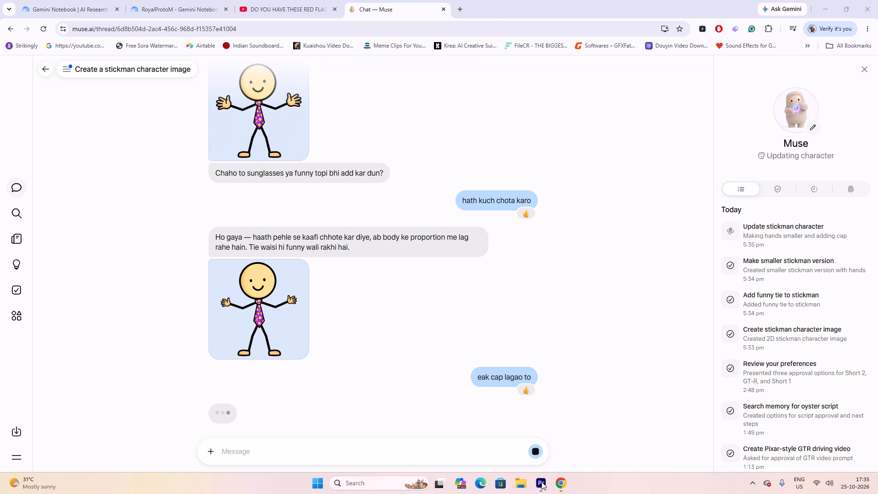
{"action": "scroll", "coordinate": [500, 442], "scroll_direction": "down", "scroll_amount": 2}
{"action": "left_click", "coordinate": [532, 484]}
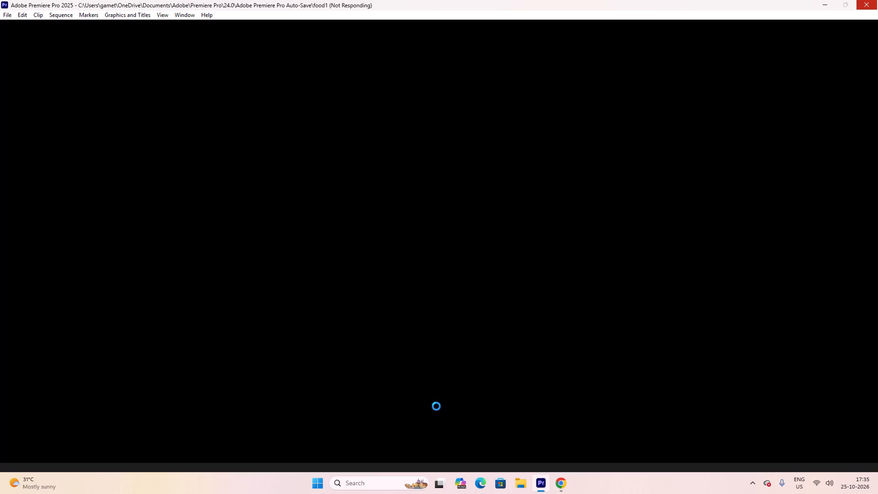
{"action": "left_click", "coordinate": [555, 484]}
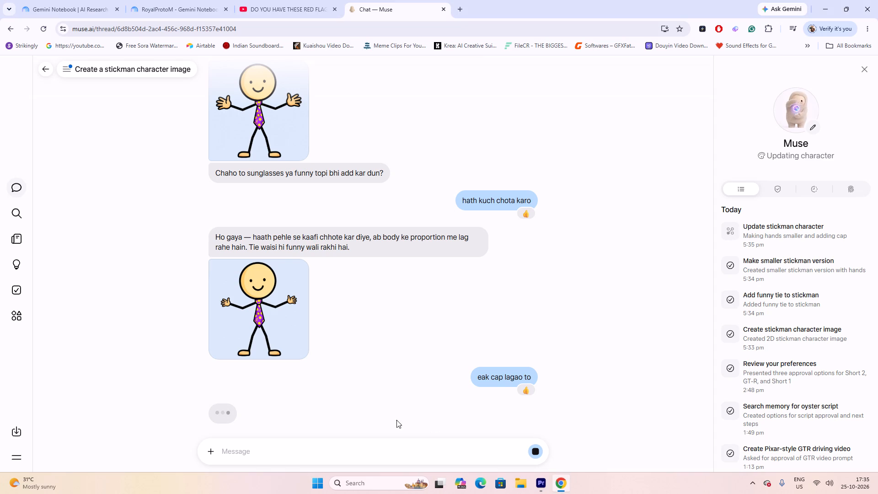
{"action": "scroll", "coordinate": [397, 420], "scroll_direction": "down", "scroll_amount": 3}
{"action": "left_click", "coordinate": [545, 487]}
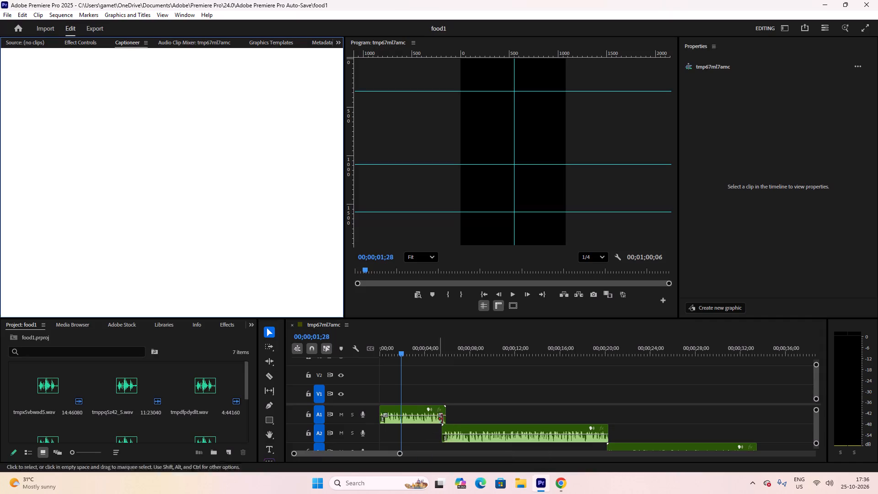
Save the reopened food1 project.
{"action": "scroll", "coordinate": [451, 411], "scroll_direction": "down", "scroll_amount": 6}
{"action": "scroll", "coordinate": [452, 410], "scroll_direction": "up", "scroll_amount": 11}
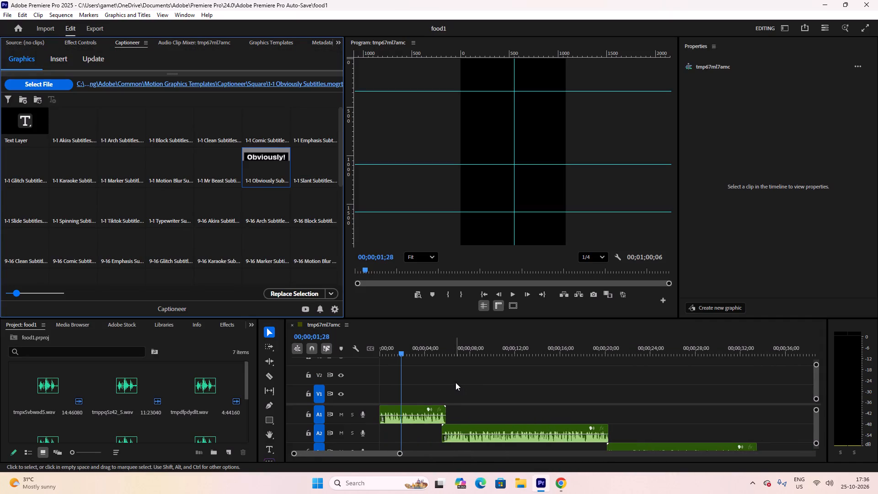
{"action": "scroll", "coordinate": [454, 387], "scroll_direction": "down", "scroll_amount": 7, "text": "alt"}
{"action": "scroll", "coordinate": [522, 387], "scroll_direction": "down", "scroll_amount": 5}
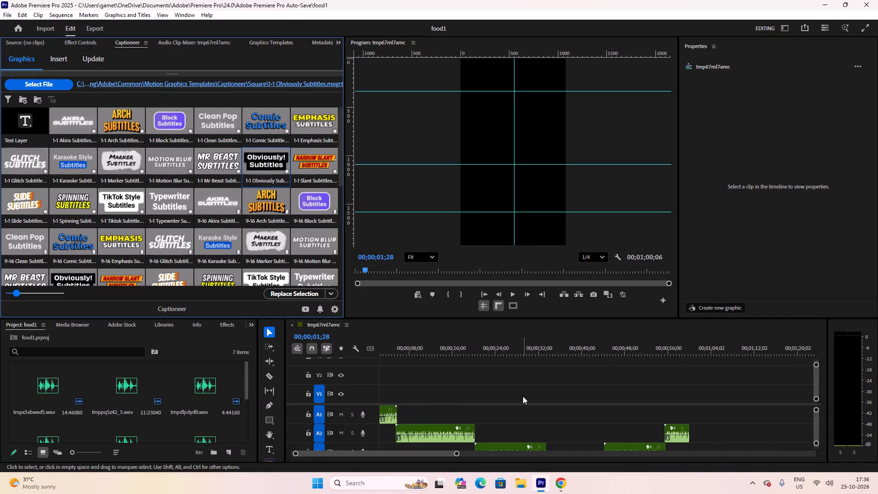
{"action": "scroll", "coordinate": [523, 396], "scroll_direction": "up", "scroll_amount": 6, "text": "ctrl"}
{"action": "scroll", "coordinate": [455, 378], "scroll_direction": "down", "scroll_amount": 4, "text": "ctrl"}
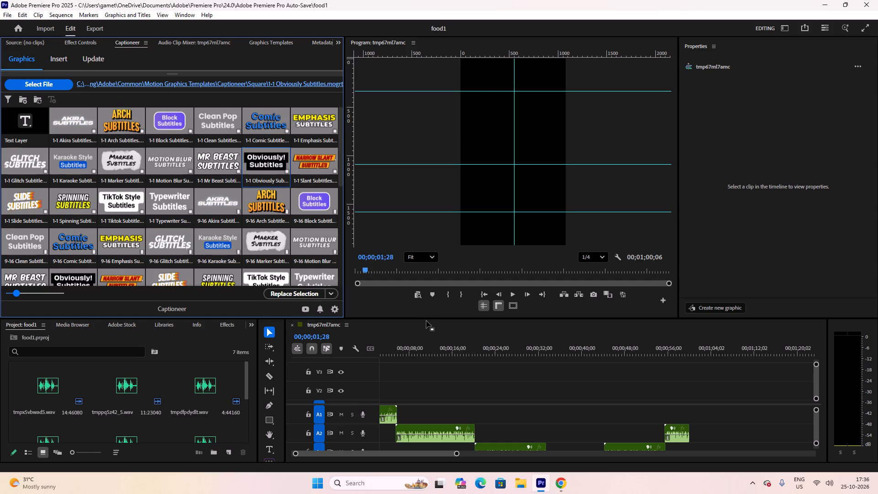
{"action": "key", "text": "ctrl+s"}
Change the Premiere Pro workspace to Vertical.
{"action": "left_click", "coordinate": [787, 20]}
{"action": "left_click", "coordinate": [786, 26]}
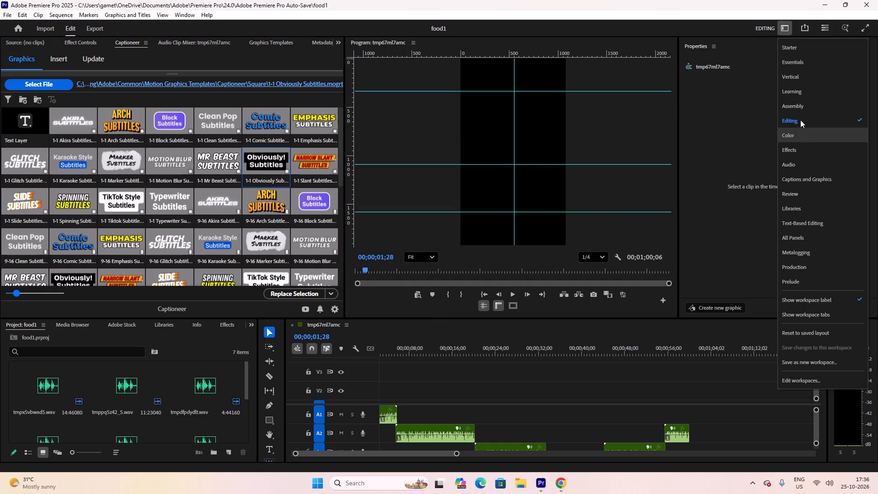
{"action": "left_click", "coordinate": [803, 76]}
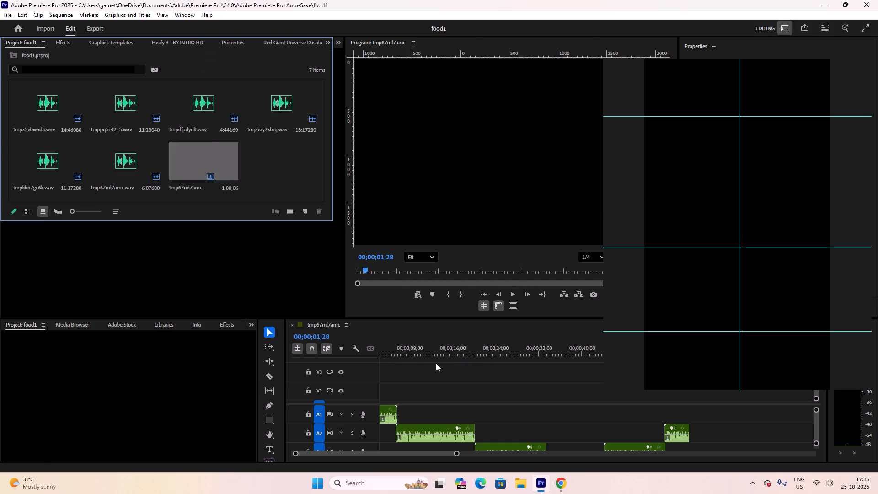
Play the voiceover from the start of the timeline and stop at about 7 seconds.
{"action": "scroll", "coordinate": [454, 369], "scroll_direction": "up", "scroll_amount": 8}
{"action": "scroll", "coordinate": [407, 361], "scroll_direction": "up", "scroll_amount": 5}
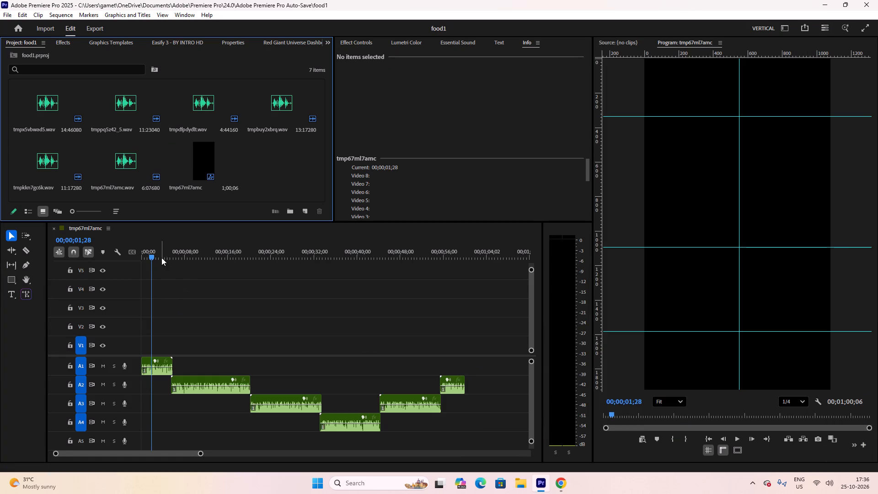
{"action": "left_click_drag", "start_coordinate": [159, 253], "coordinate": [132, 249]}
{"action": "key", "text": "space"}
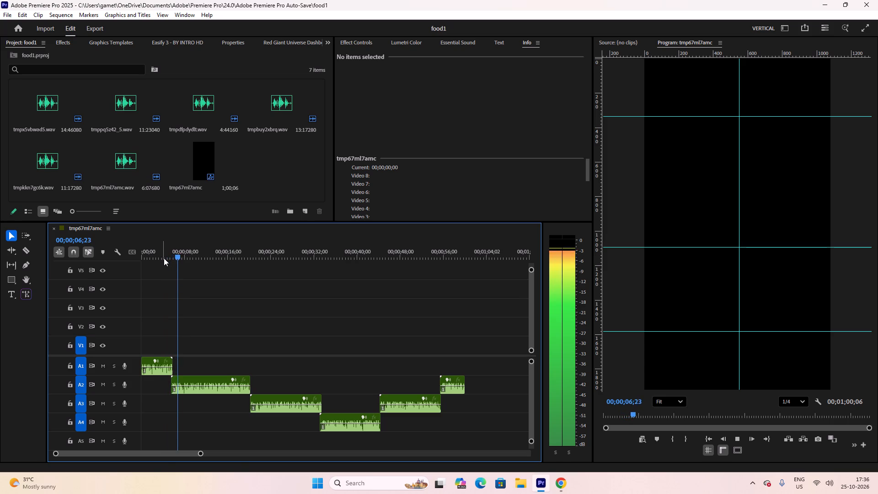
{"action": "key", "text": "space"}
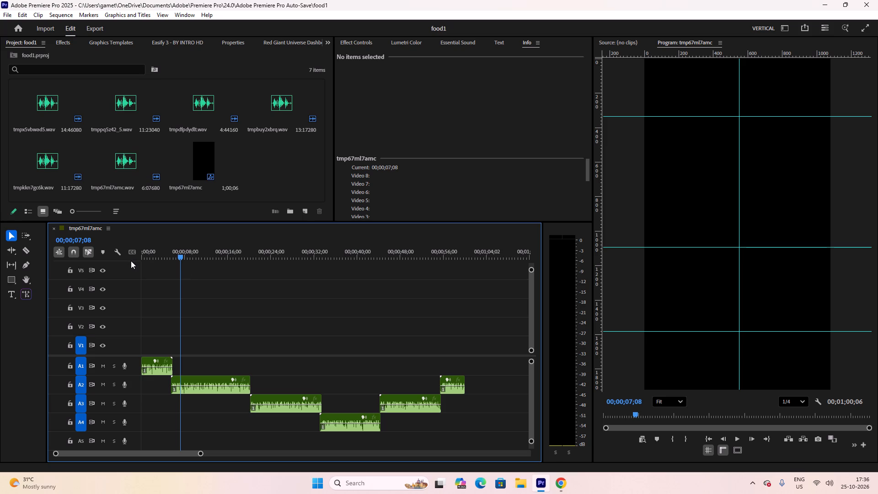
Return the playhead to near the timeline start and select the first voiceover clip on track A1.
{"action": "left_click_drag", "start_coordinate": [185, 262], "coordinate": [169, 262]}
{"action": "left_click_drag", "start_coordinate": [179, 255], "coordinate": [141, 257]}
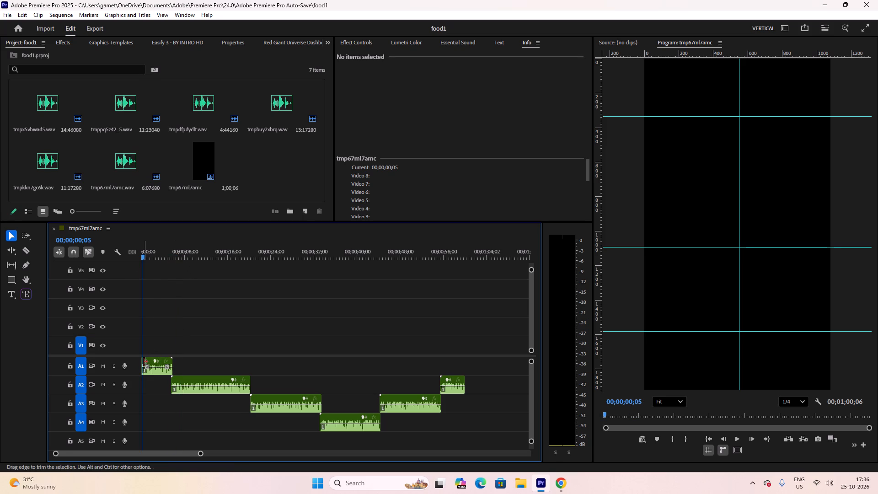
{"action": "left_click", "coordinate": [144, 362]}
{"action": "left_click", "coordinate": [149, 360]}
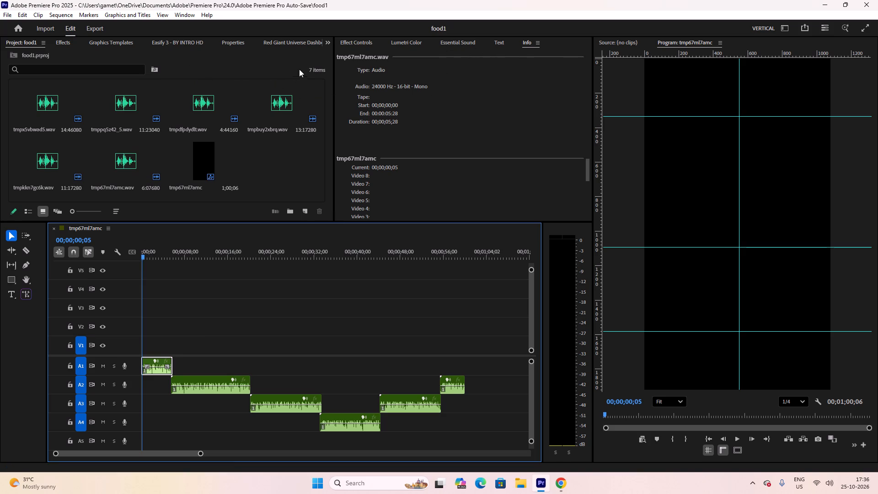
Open the Captioneer extension in the Vertical workspace.
{"action": "left_click", "coordinate": [331, 43]}
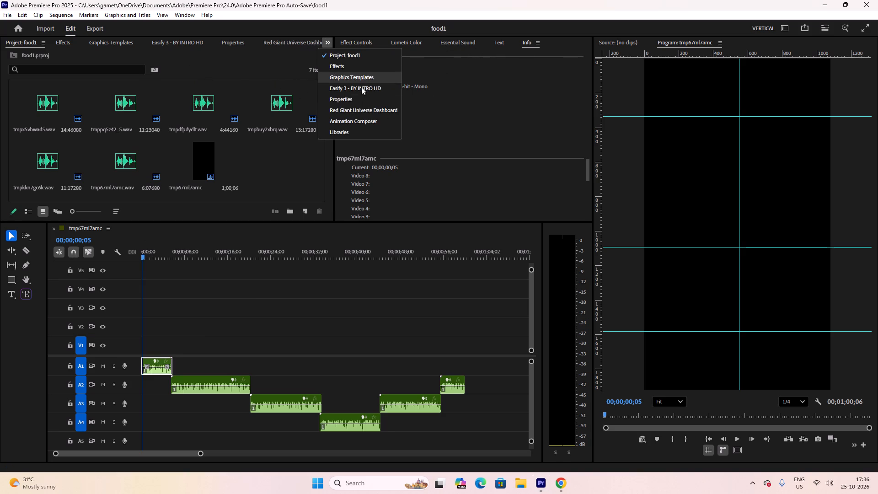
{"action": "left_click", "coordinate": [487, 74]}
{"action": "left_click", "coordinate": [378, 44]}
{"action": "left_click", "coordinate": [413, 42]}
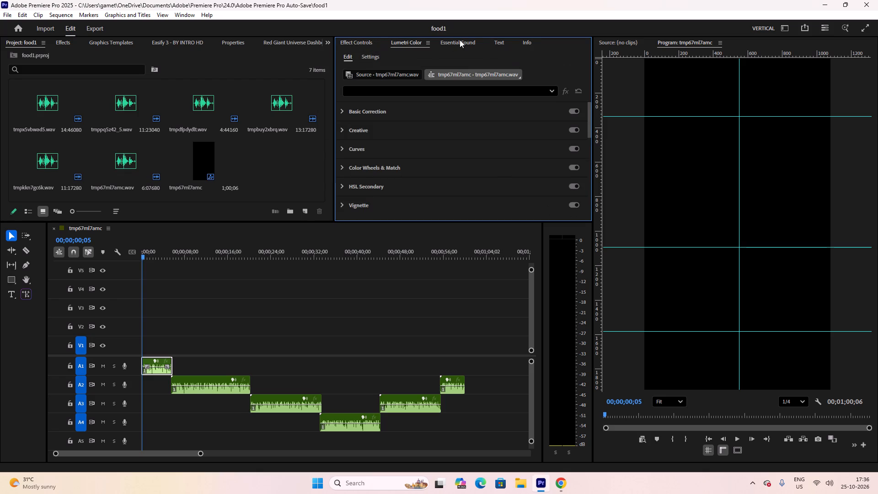
{"action": "left_click", "coordinate": [460, 40]}
{"action": "left_click", "coordinate": [495, 40]}
{"action": "left_click", "coordinate": [526, 41]}
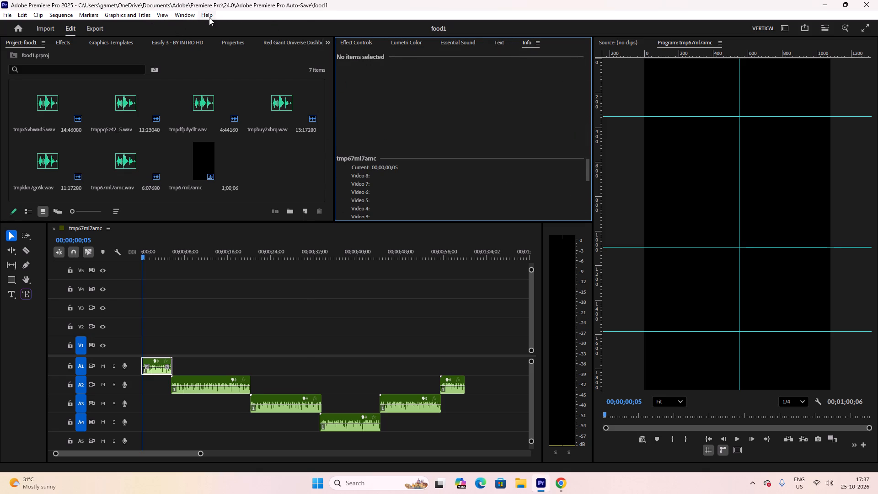
{"action": "left_click", "coordinate": [194, 13]}
{"action": "left_click", "coordinate": [208, 59]}
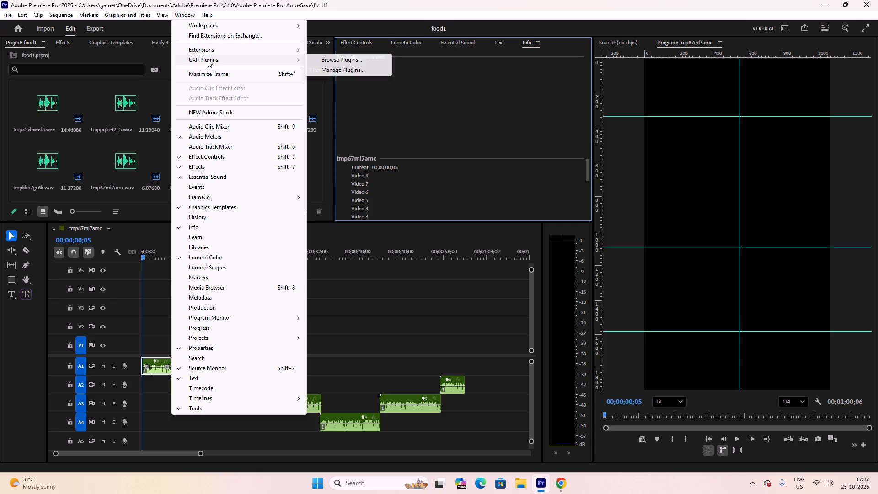
{"action": "left_click", "coordinate": [279, 51]}
{"action": "left_click", "coordinate": [335, 59]}
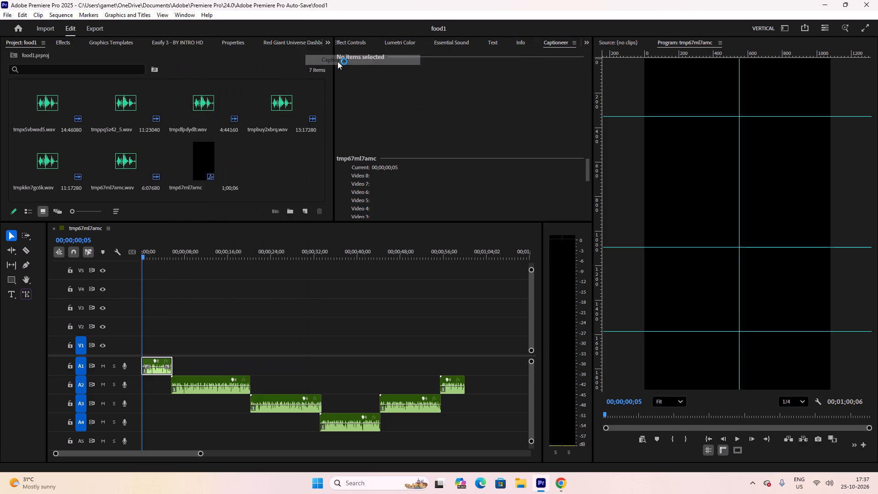
Reselect the first voiceover clip on track A1 and browse the Captioneer subtitle templates.
{"action": "left_click", "coordinate": [242, 351]}
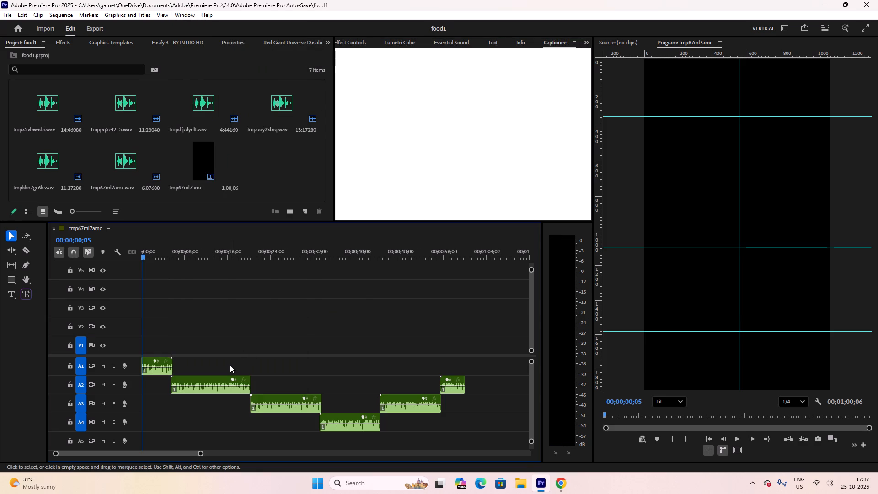
{"action": "left_click", "coordinate": [230, 365]}
{"action": "left_click", "coordinate": [150, 362]}
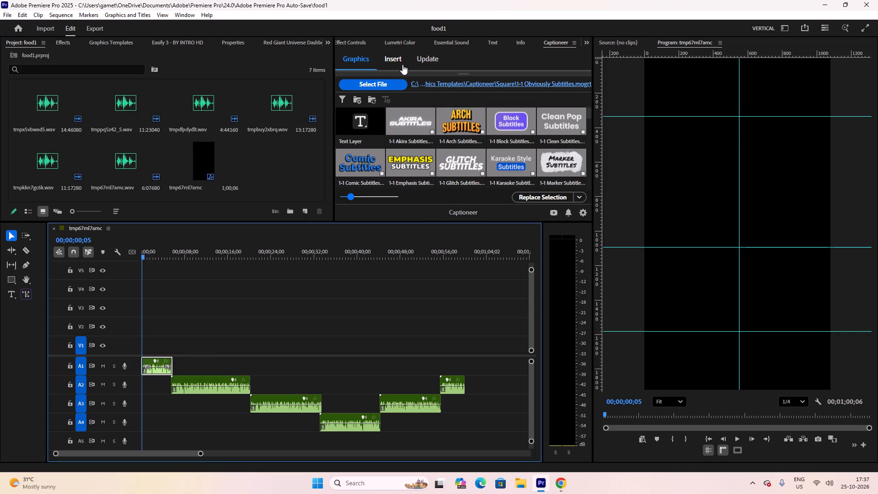
{"action": "scroll", "coordinate": [535, 143], "scroll_direction": "down", "scroll_amount": 1}
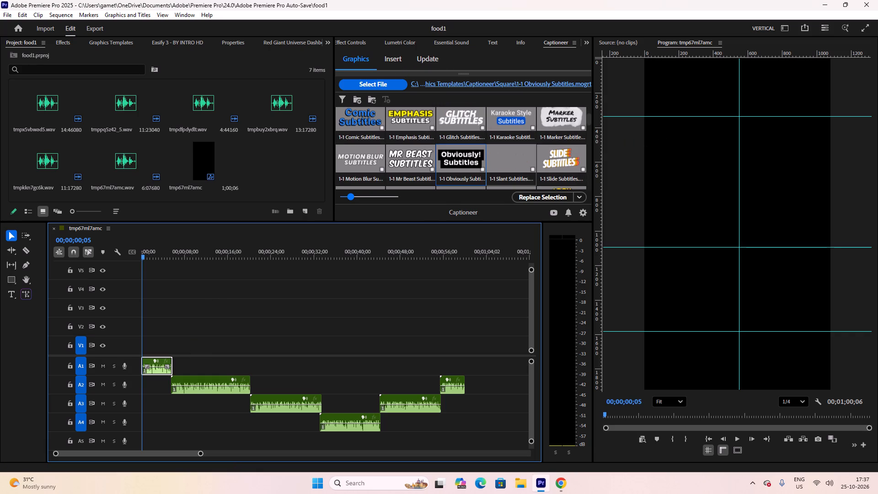
Configure the Parakeet v3 HQ auto captions as Portrait with 13 characters per caption and single-word captions turned off.
{"action": "left_click", "coordinate": [389, 64]}
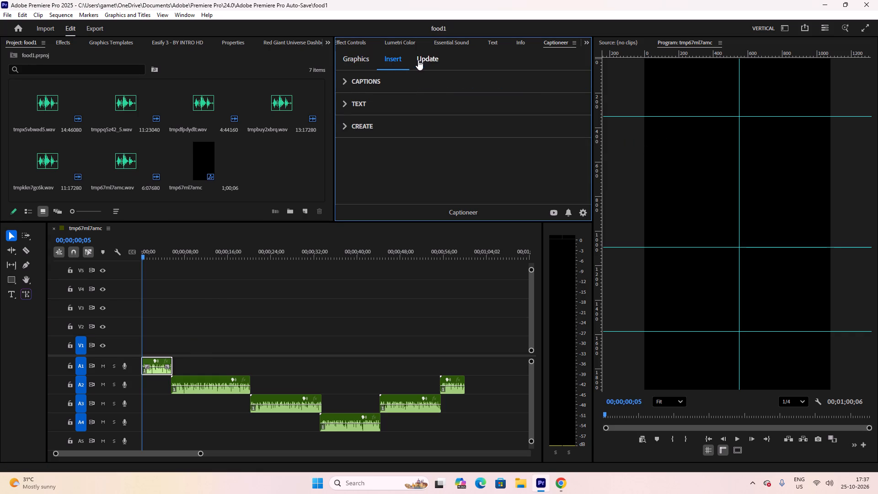
{"action": "left_click", "coordinate": [419, 60]}
{"action": "left_click", "coordinate": [398, 58]}
{"action": "left_click", "coordinate": [348, 85]}
{"action": "scroll", "coordinate": [464, 126], "scroll_direction": "down", "scroll_amount": 2}
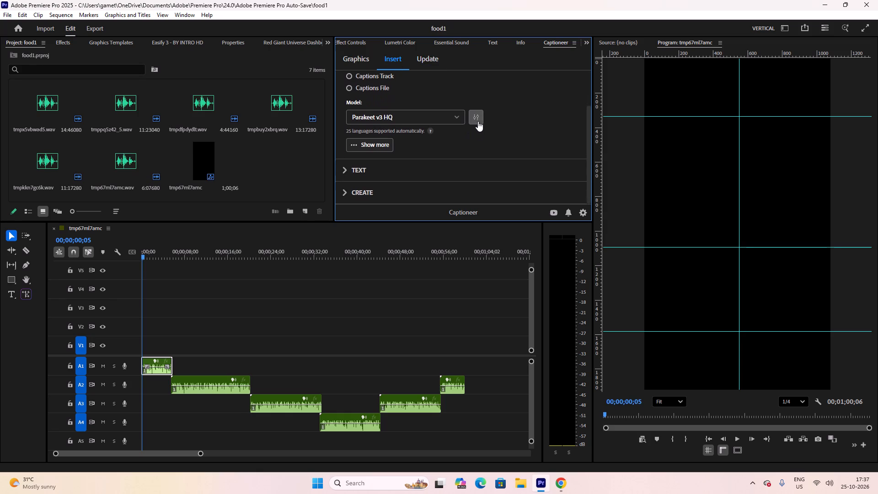
{"action": "left_click", "coordinate": [479, 118]}
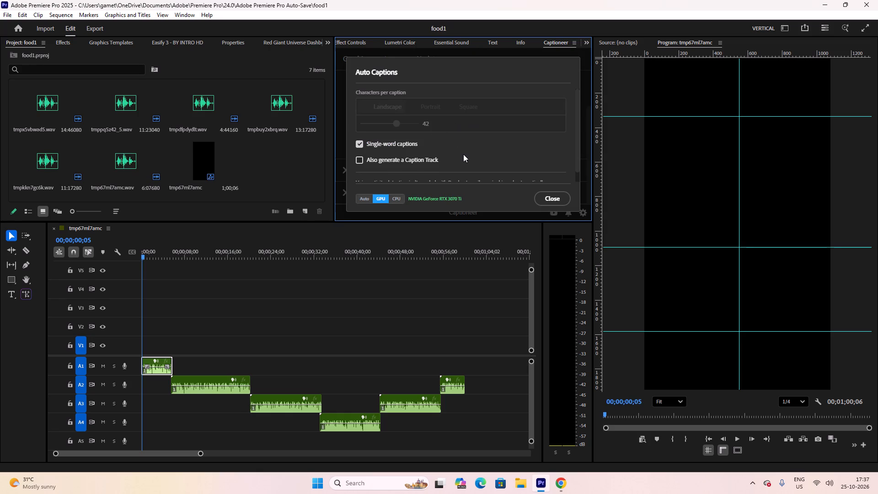
{"action": "scroll", "coordinate": [463, 155], "scroll_direction": "down", "scroll_amount": 1}
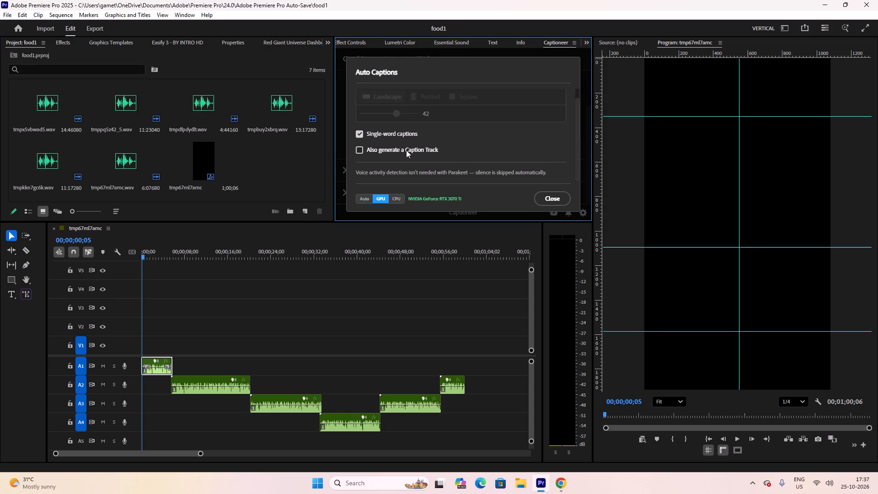
{"action": "left_click", "coordinate": [383, 137]}
{"action": "left_click_drag", "start_coordinate": [397, 113], "coordinate": [392, 113]}
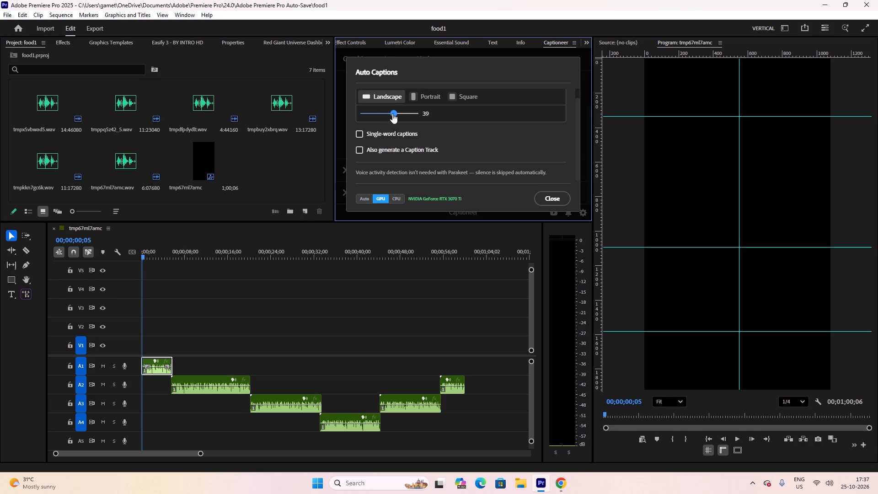
{"action": "left_click_drag", "start_coordinate": [392, 113], "coordinate": [376, 115]}
{"action": "left_click", "coordinate": [424, 96]}
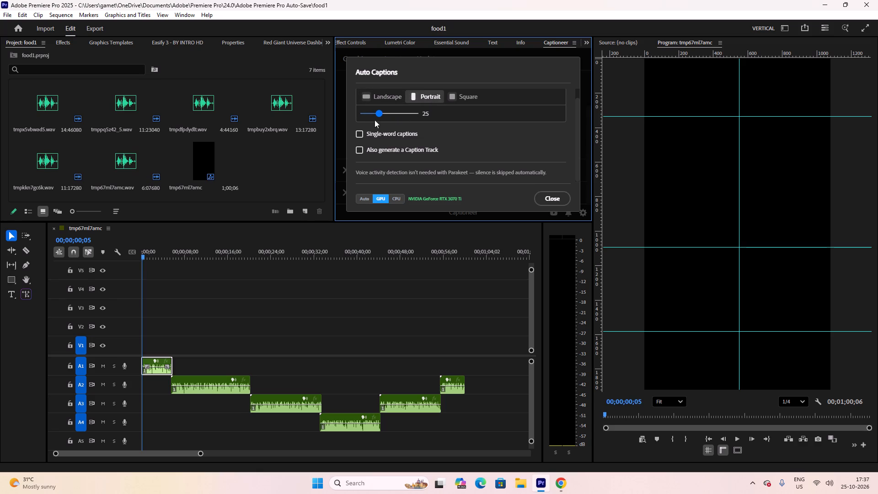
{"action": "left_click_drag", "start_coordinate": [377, 114], "coordinate": [367, 114]}
Enable generating a Caption Track as well and close the Auto Captions settings.
{"action": "scroll", "coordinate": [469, 139], "scroll_direction": "down", "scroll_amount": 1}
{"action": "left_click", "coordinate": [469, 139]}
{"action": "scroll", "coordinate": [484, 142], "scroll_direction": "down", "scroll_amount": 4}
{"action": "left_click", "coordinate": [468, 155]}
{"action": "left_click", "coordinate": [358, 148]}
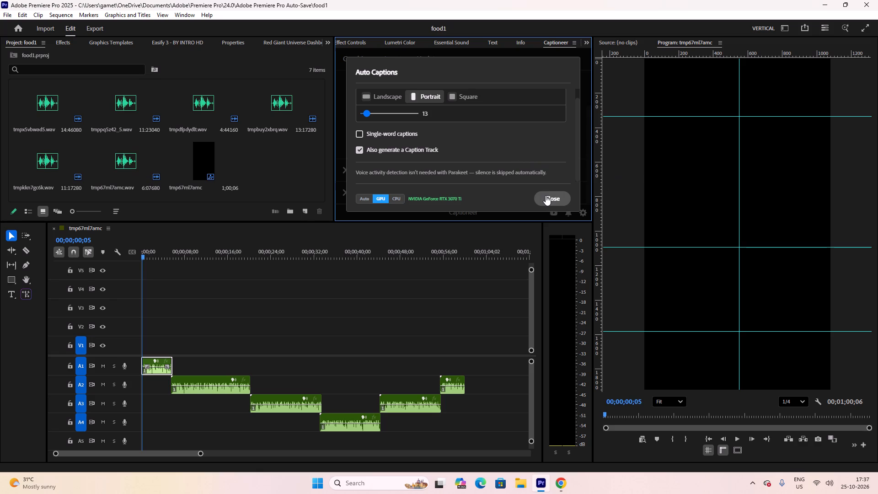
{"action": "scroll", "coordinate": [473, 150], "scroll_direction": "down", "scroll_amount": 2}
{"action": "left_click", "coordinate": [505, 150]}
{"action": "left_click", "coordinate": [494, 158]}
{"action": "left_click", "coordinate": [562, 200]}
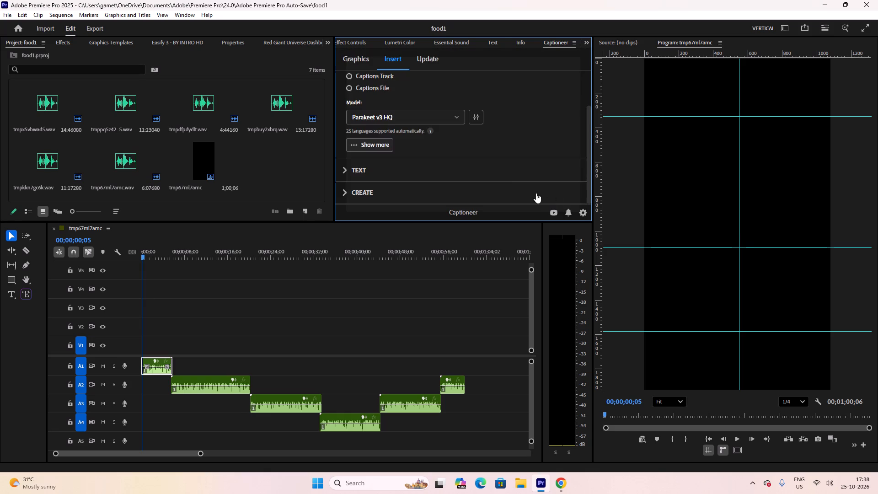
Review the post-processing and text options, set the process duration to Full Sequence, and add the caption MOGRTs on a new track.
{"action": "scroll", "coordinate": [485, 147], "scroll_direction": "down", "scroll_amount": 1}
{"action": "left_click", "coordinate": [379, 146]}
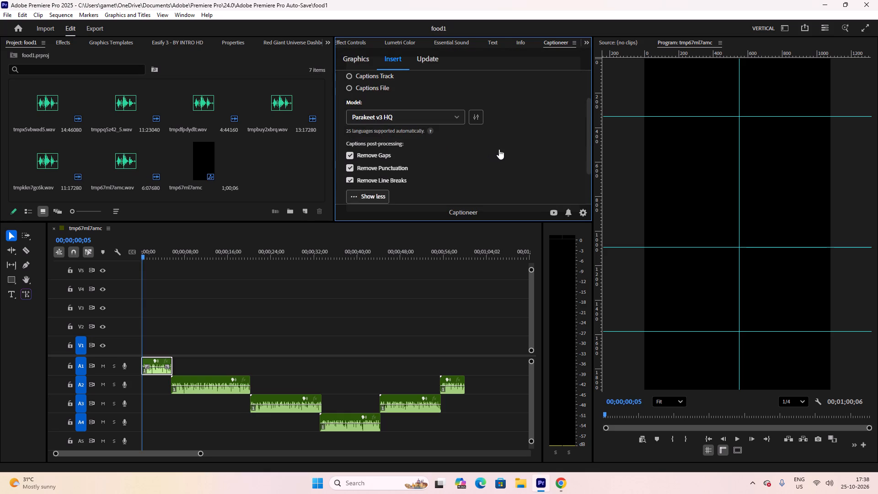
{"action": "scroll", "coordinate": [501, 152], "scroll_direction": "down", "scroll_amount": 2}
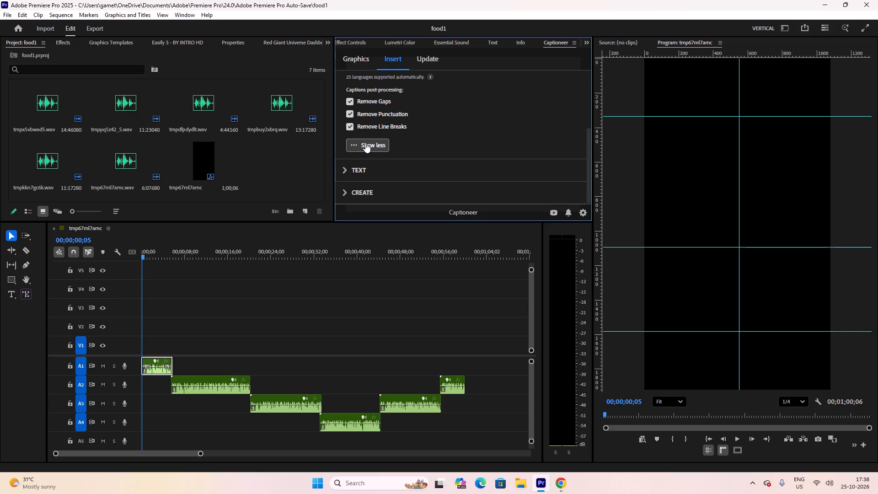
{"action": "left_click", "coordinate": [365, 143]}
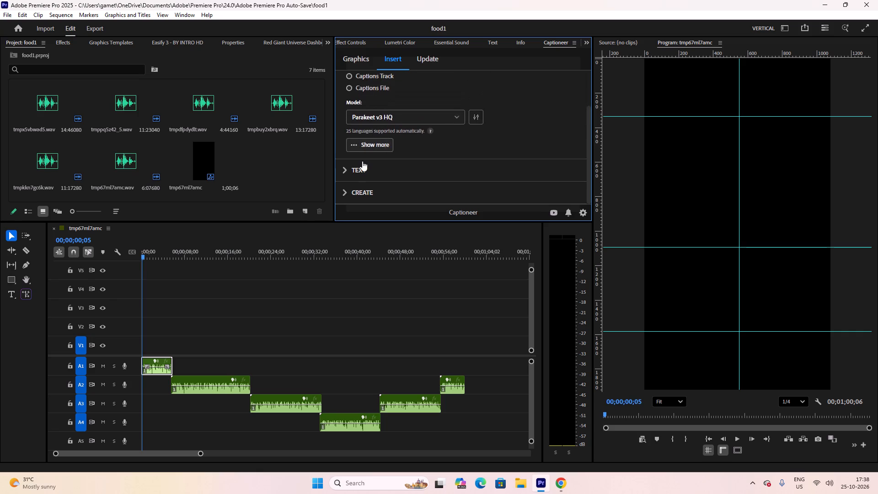
{"action": "left_click", "coordinate": [355, 172]}
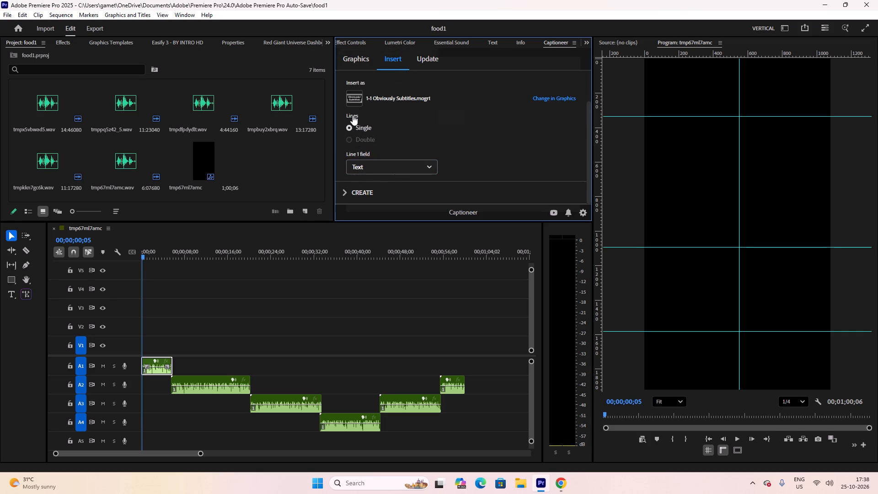
{"action": "left_click", "coordinate": [371, 193]}
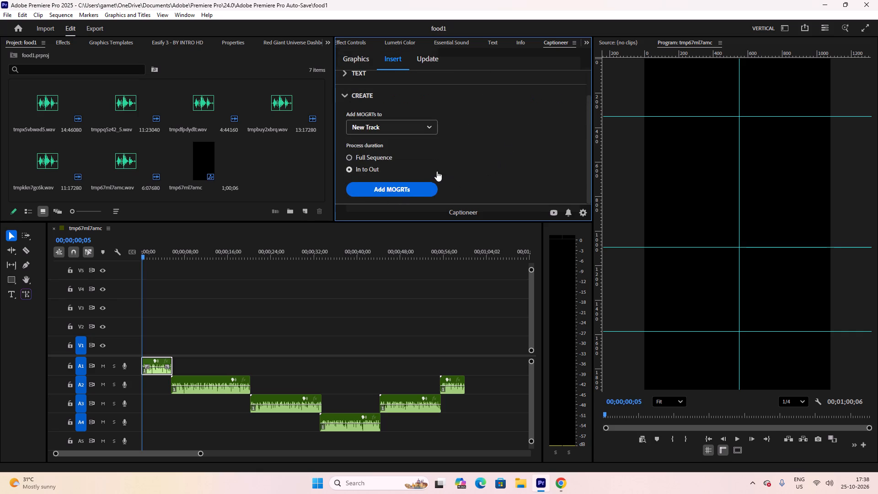
{"action": "scroll", "coordinate": [469, 150], "scroll_direction": "down", "scroll_amount": 3}
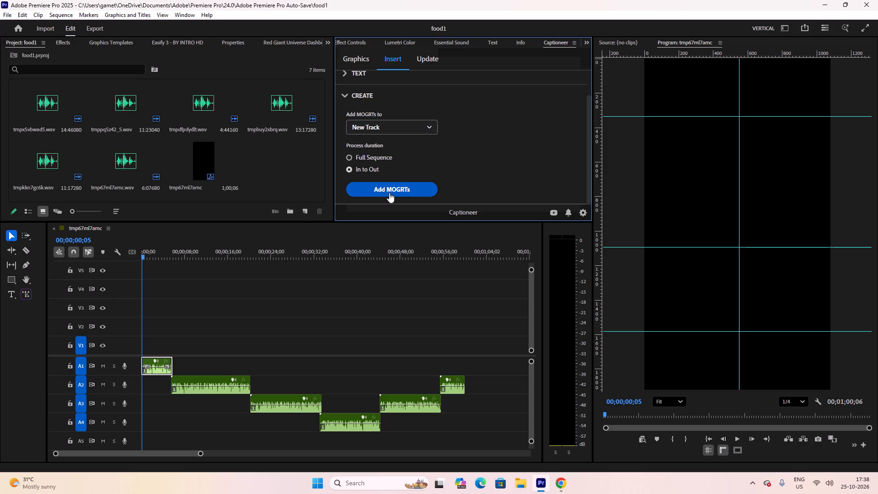
{"action": "left_click", "coordinate": [372, 158]}
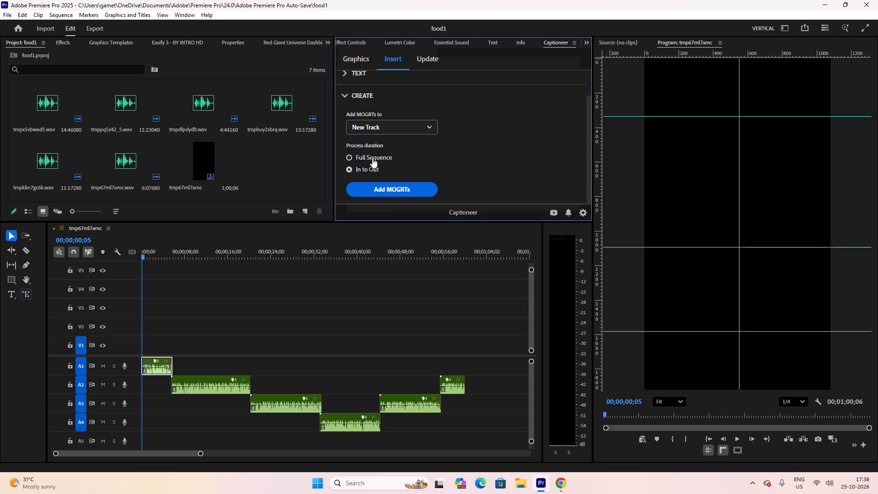
{"action": "left_click", "coordinate": [384, 188]}
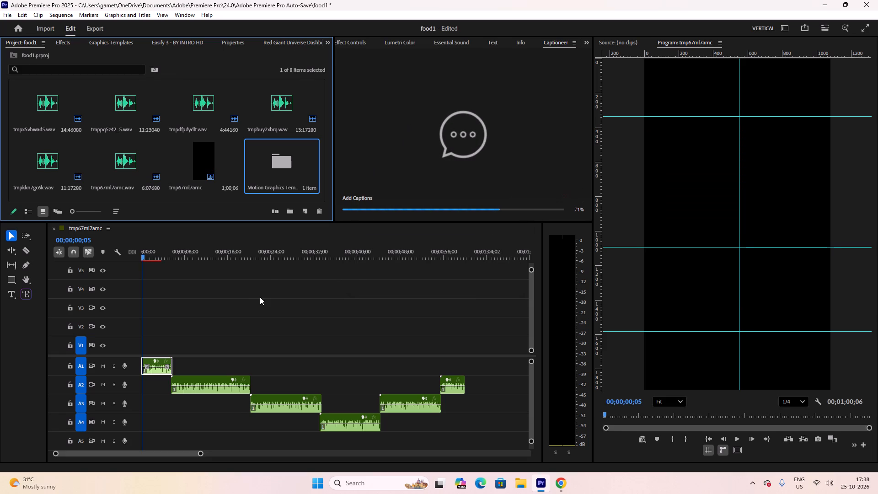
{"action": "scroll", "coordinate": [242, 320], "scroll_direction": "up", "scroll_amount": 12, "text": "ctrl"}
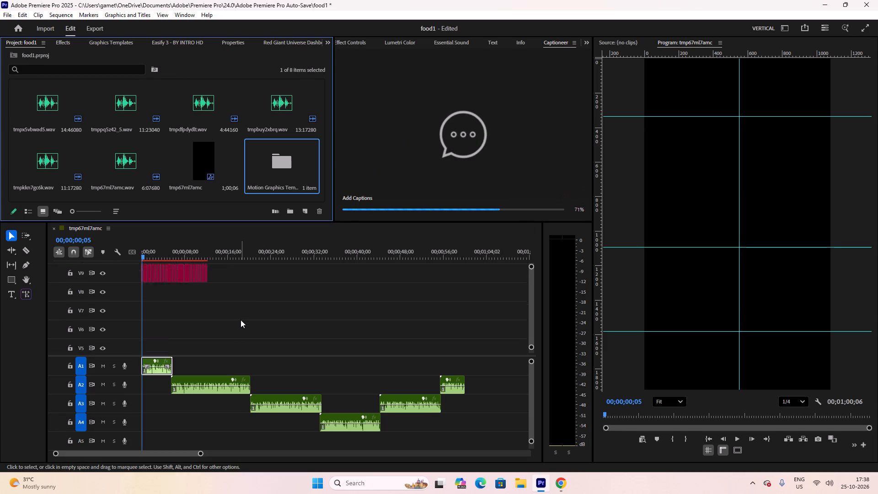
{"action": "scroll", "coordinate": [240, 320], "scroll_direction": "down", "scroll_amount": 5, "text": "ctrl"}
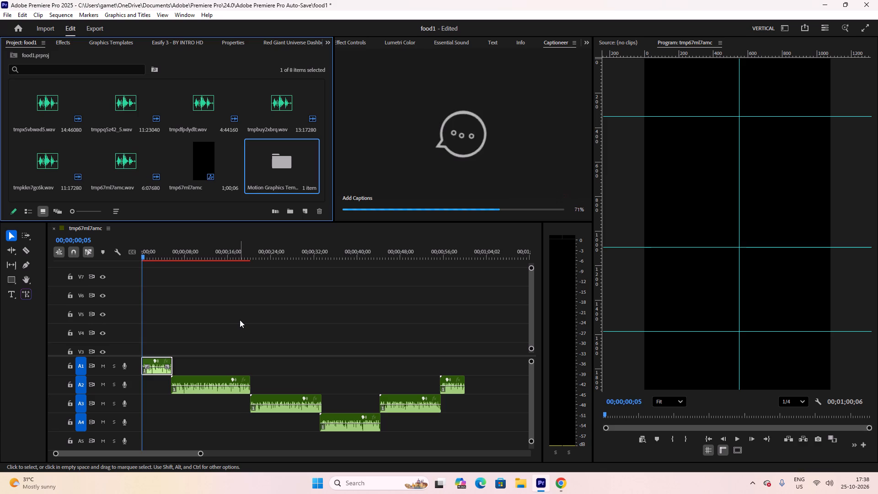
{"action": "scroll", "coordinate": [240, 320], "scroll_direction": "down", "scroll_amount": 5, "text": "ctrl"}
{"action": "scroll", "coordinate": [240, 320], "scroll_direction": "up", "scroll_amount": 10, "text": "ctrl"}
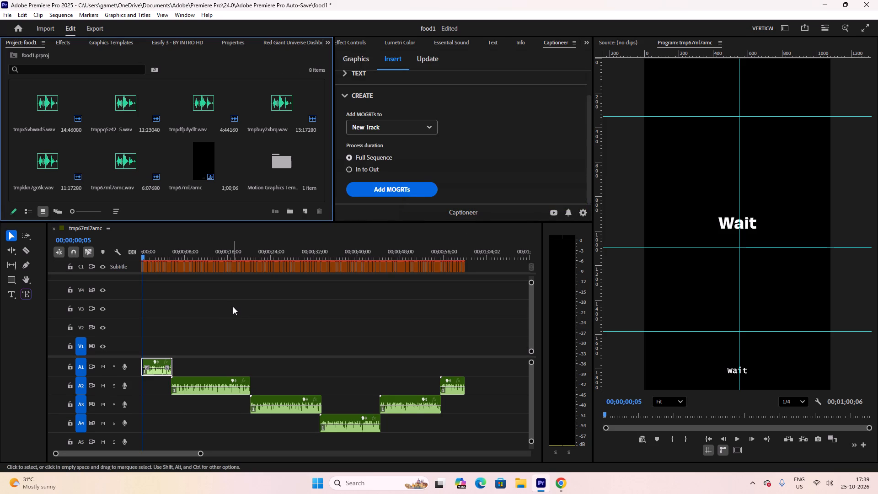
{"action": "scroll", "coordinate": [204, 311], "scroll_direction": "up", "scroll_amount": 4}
Play the sequence from near the start to about 8 seconds, pausing at intervals to check the captions.
{"action": "key", "text": "space"}
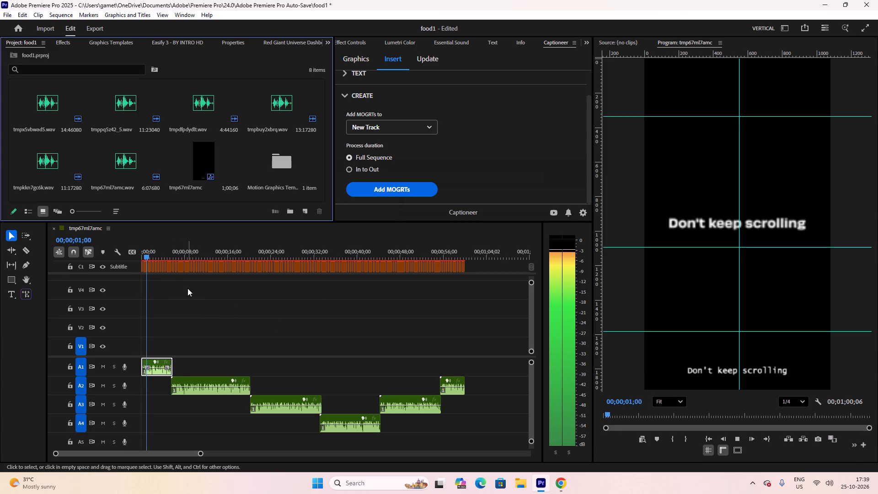
{"action": "key", "text": "space"}
{"action": "key", "text": "space"}
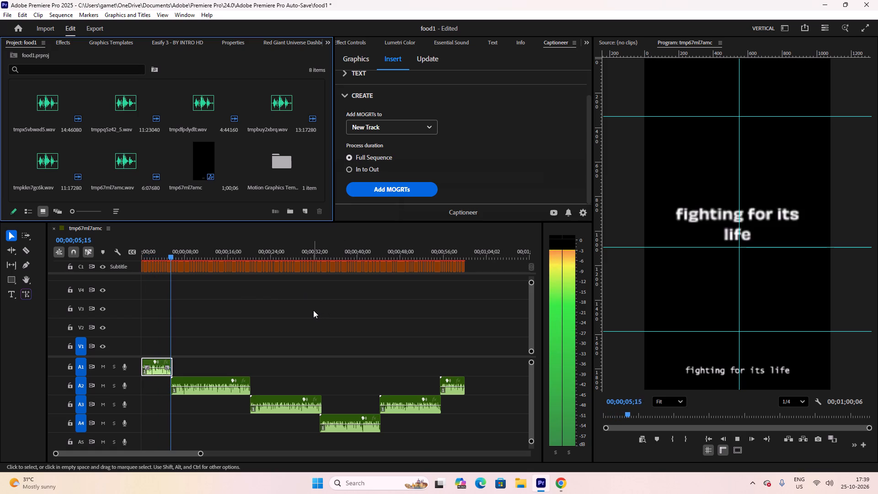
{"action": "key", "text": "space"}
{"action": "key", "text": "space"}
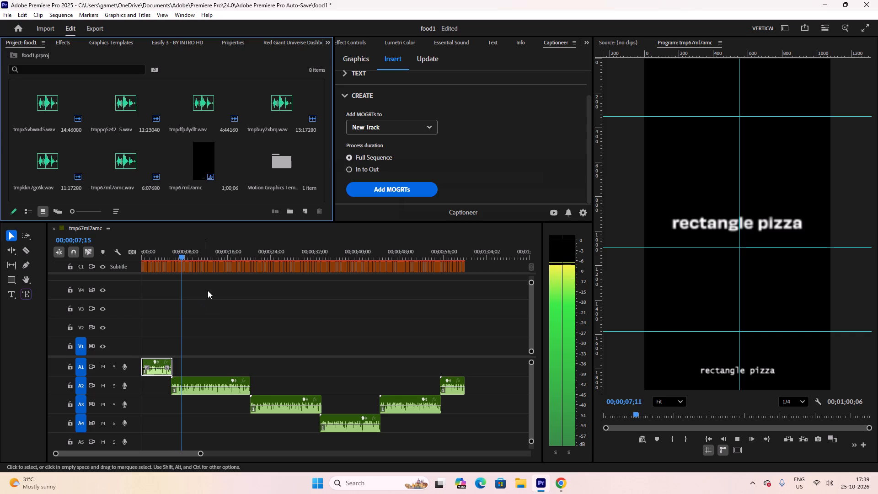
{"action": "key", "text": "space"}
Find the caption graphics on track V9 and toggle that track's visibility off and back on.
{"action": "scroll", "coordinate": [244, 315], "scroll_direction": "up", "scroll_amount": 3, "text": "ctrl"}
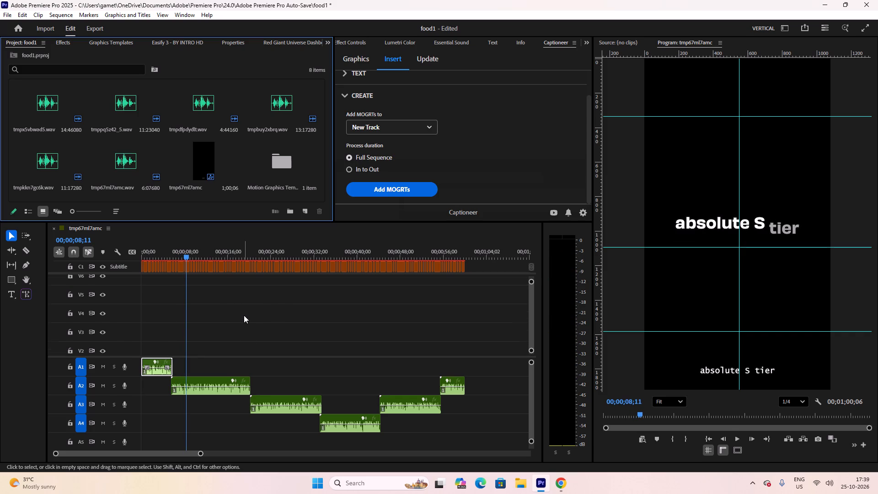
{"action": "scroll", "coordinate": [244, 315], "scroll_direction": "up", "scroll_amount": 16, "text": "ctrl"}
{"action": "scroll", "coordinate": [238, 320], "scroll_direction": "up", "scroll_amount": 4}
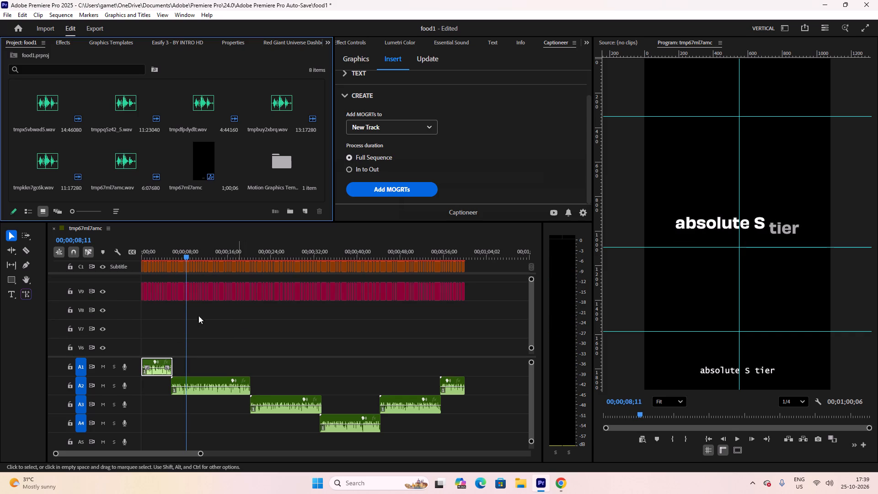
{"action": "left_click", "coordinate": [104, 294]}
{"action": "left_click", "coordinate": [104, 294]}
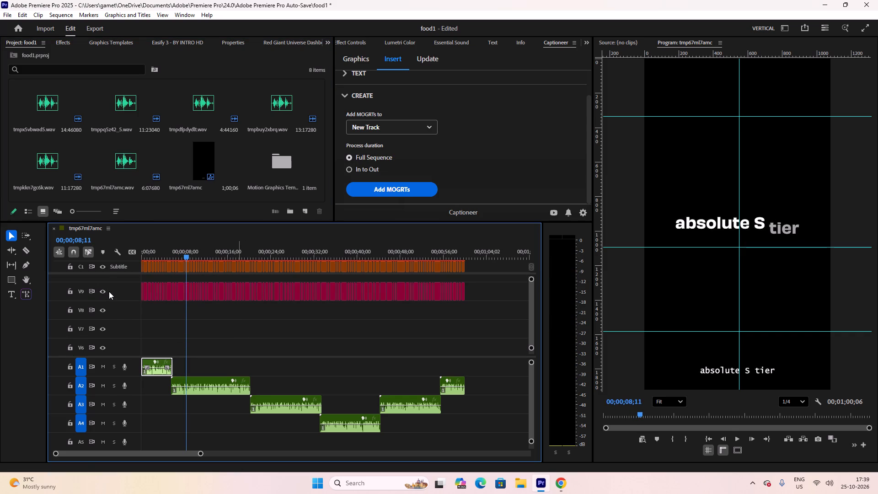
Hide the Subtitle caption track C1.
{"action": "left_click", "coordinate": [102, 264]}
Play the sequence from about 8 to 14 seconds, pausing at intervals to check the caption graphics without the subtitle track.
{"action": "key", "text": "space"}
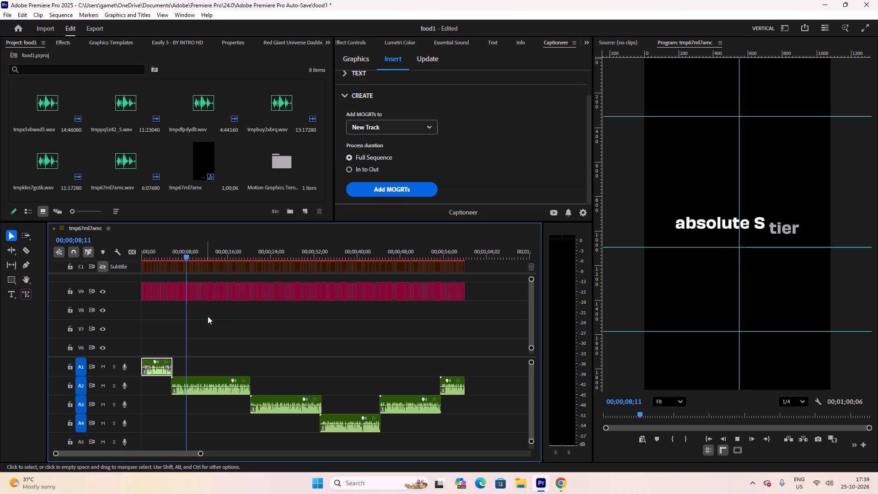
{"action": "key", "text": "space"}
{"action": "key", "text": "space"}
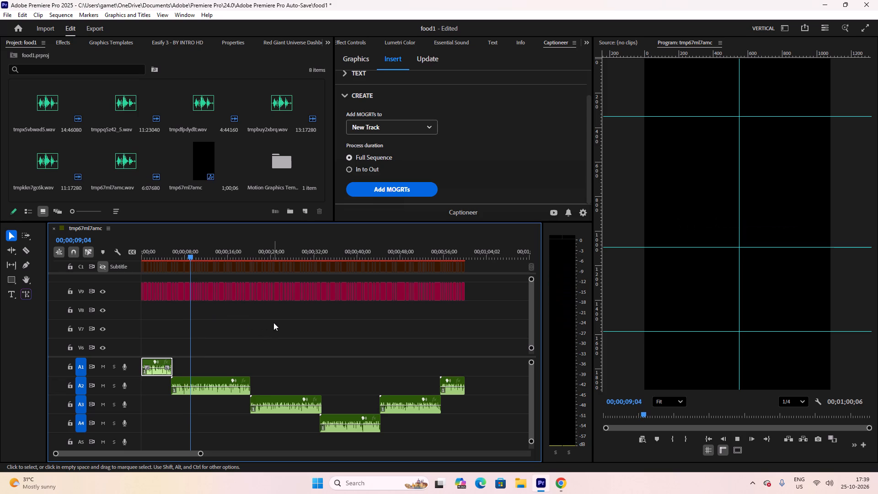
{"action": "key", "text": "space"}
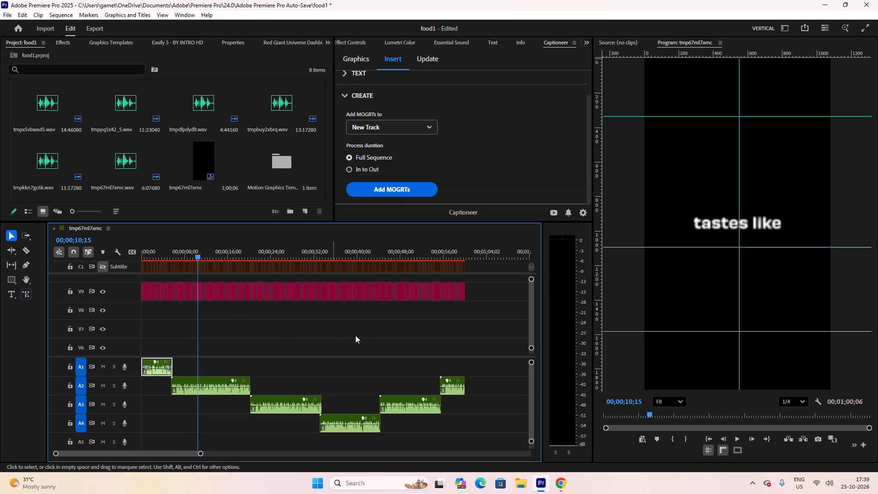
{"action": "key", "text": "space"}
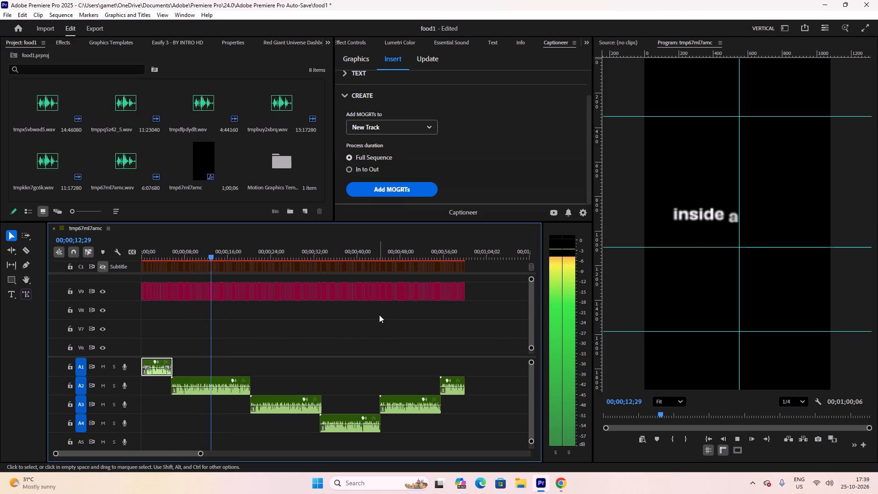
{"action": "key", "text": "space"}
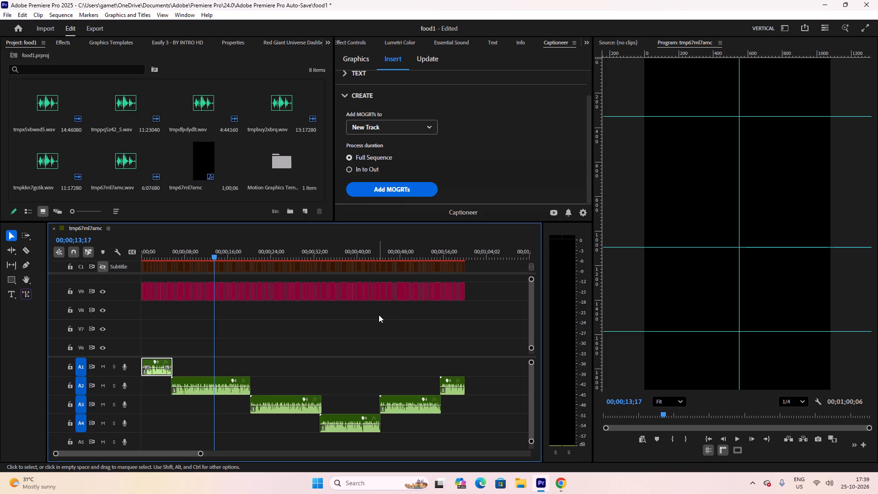
{"action": "key", "text": "space"}
{"action": "key", "text": "space"}
Select all caption graphics on track V9 and review Captioneer's text, creation and caption post-processing options.
{"action": "left_click_drag", "start_coordinate": [489, 292], "coordinate": [117, 295]}
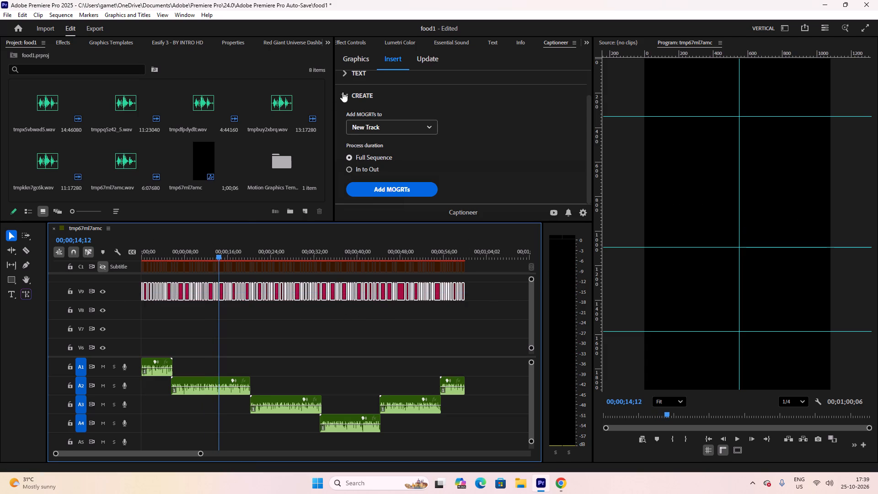
{"action": "scroll", "coordinate": [415, 114], "scroll_direction": "up", "scroll_amount": 2}
{"action": "left_click", "coordinate": [343, 102]}
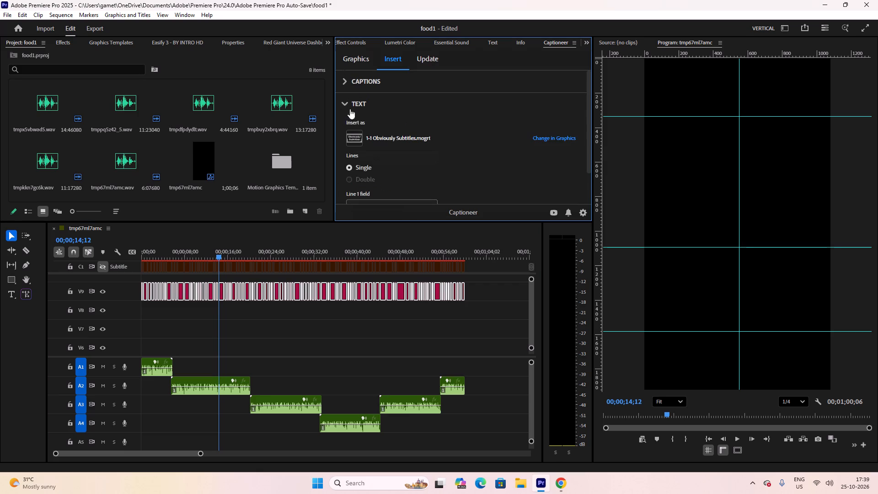
{"action": "scroll", "coordinate": [469, 126], "scroll_direction": "down", "scroll_amount": 3}
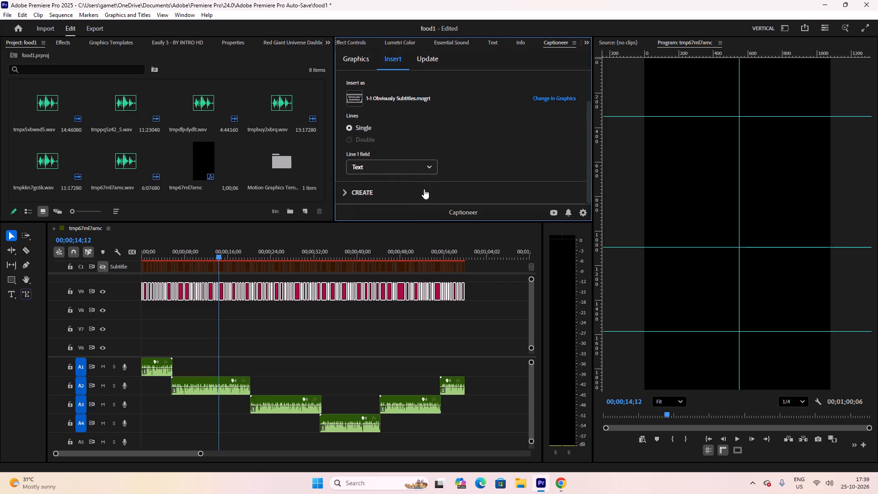
{"action": "left_click", "coordinate": [360, 190]}
{"action": "scroll", "coordinate": [486, 160], "scroll_direction": "down", "scroll_amount": 3}
{"action": "scroll", "coordinate": [488, 159], "scroll_direction": "up", "scroll_amount": 6}
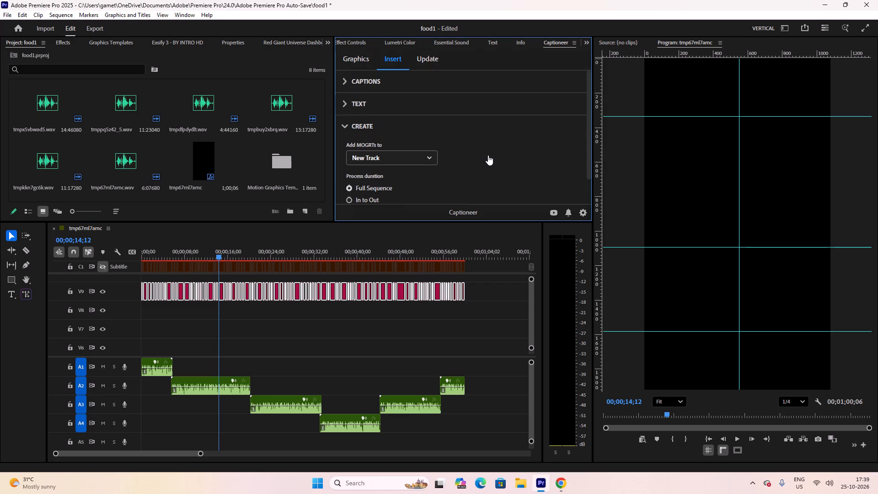
{"action": "scroll", "coordinate": [488, 155], "scroll_direction": "up", "scroll_amount": 3}
{"action": "left_click", "coordinate": [353, 84]}
{"action": "scroll", "coordinate": [465, 113], "scroll_direction": "down", "scroll_amount": 2}
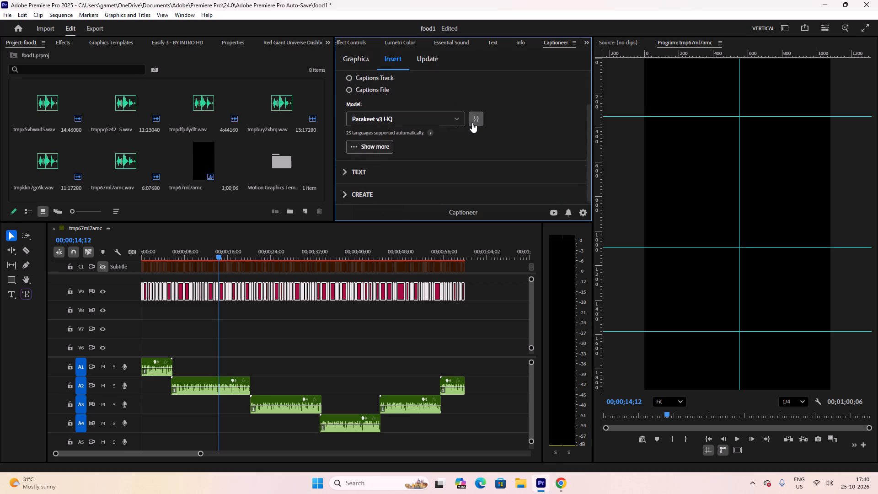
{"action": "left_click", "coordinate": [380, 139]}
{"action": "scroll", "coordinate": [463, 149], "scroll_direction": "down", "scroll_amount": 1}
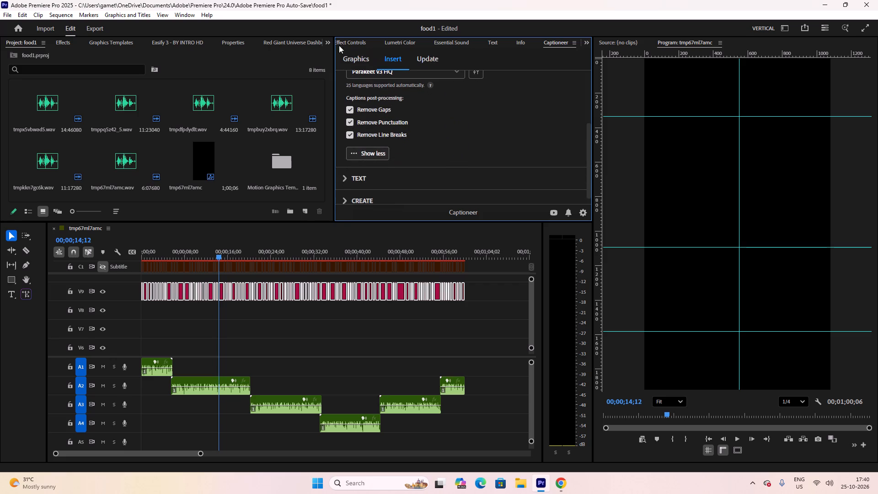
Browse the subtitle designs in My Templates of Graphics Templates, from the 1-1 versions through the 9-16 versions.
{"action": "left_click", "coordinate": [107, 44]}
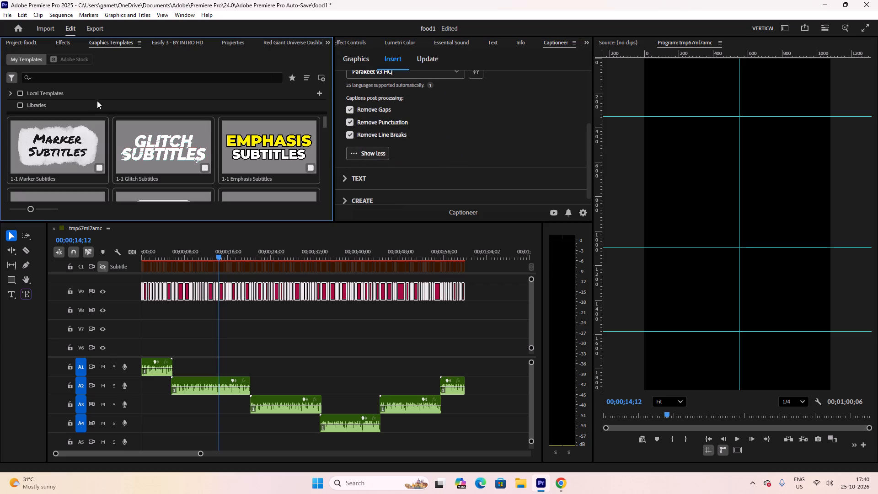
{"action": "scroll", "coordinate": [90, 99], "scroll_direction": "down", "scroll_amount": 6}
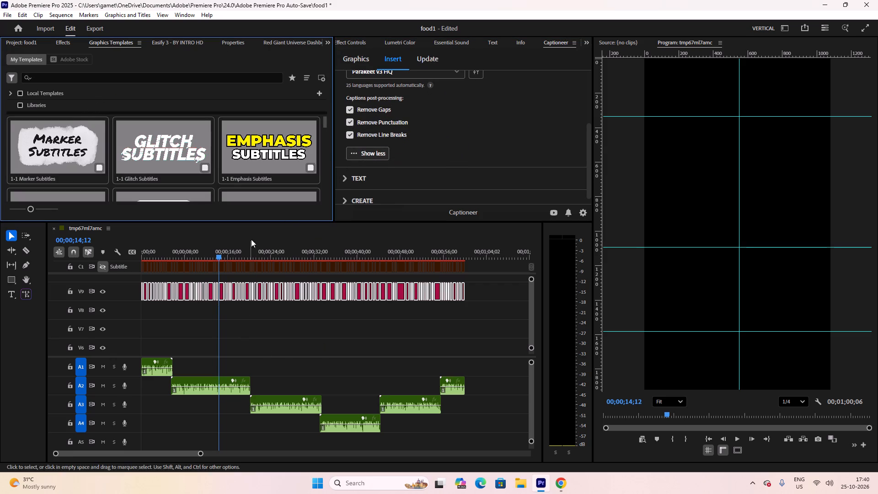
{"action": "scroll", "coordinate": [188, 158], "scroll_direction": "down", "scroll_amount": 11}
{"action": "scroll", "coordinate": [228, 172], "scroll_direction": "down", "scroll_amount": 9}
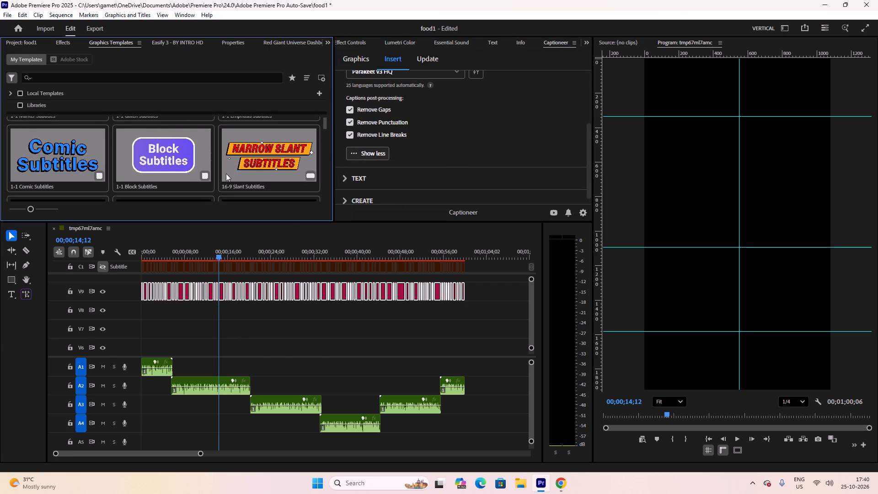
{"action": "scroll", "coordinate": [226, 173], "scroll_direction": "down", "scroll_amount": 20}
{"action": "scroll", "coordinate": [226, 173], "scroll_direction": "down", "scroll_amount": 3}
{"action": "scroll", "coordinate": [175, 169], "scroll_direction": "down", "scroll_amount": 6}
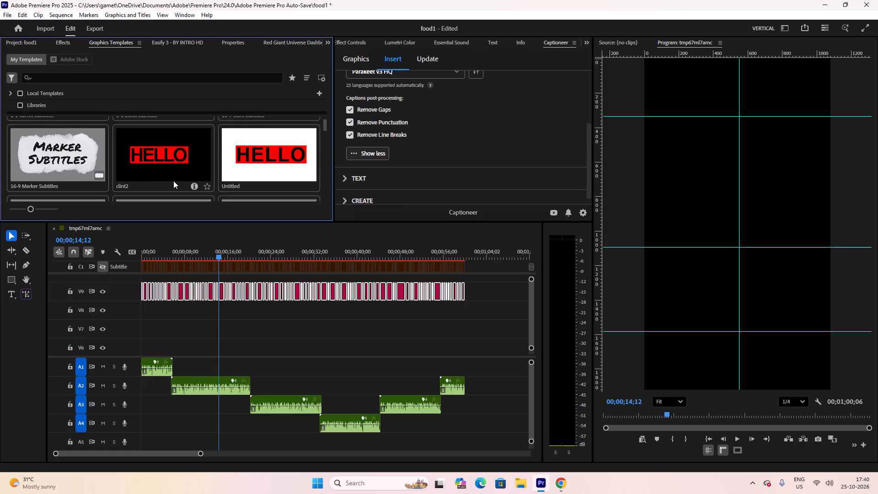
{"action": "scroll", "coordinate": [63, 168], "scroll_direction": "down", "scroll_amount": 18}
{"action": "scroll", "coordinate": [99, 172], "scroll_direction": "down", "scroll_amount": 5}
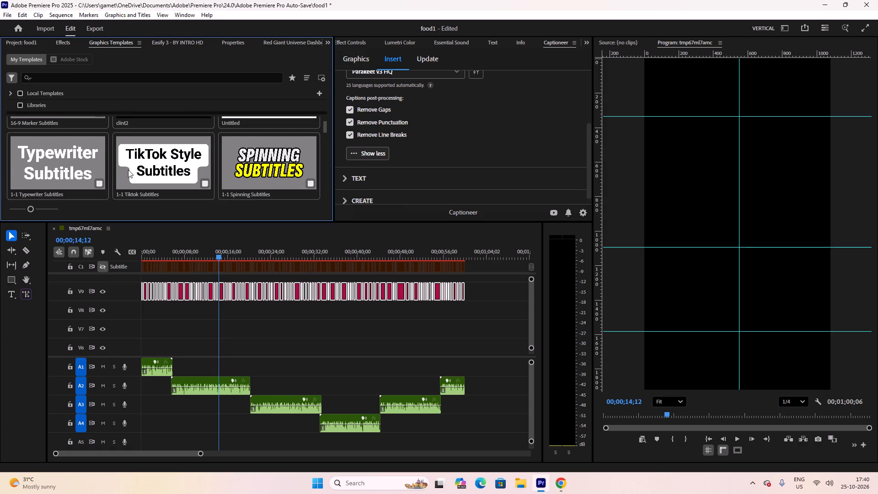
{"action": "scroll", "coordinate": [363, 139], "scroll_direction": "down", "scroll_amount": 5}
{"action": "scroll", "coordinate": [236, 158], "scroll_direction": "down", "scroll_amount": 18}
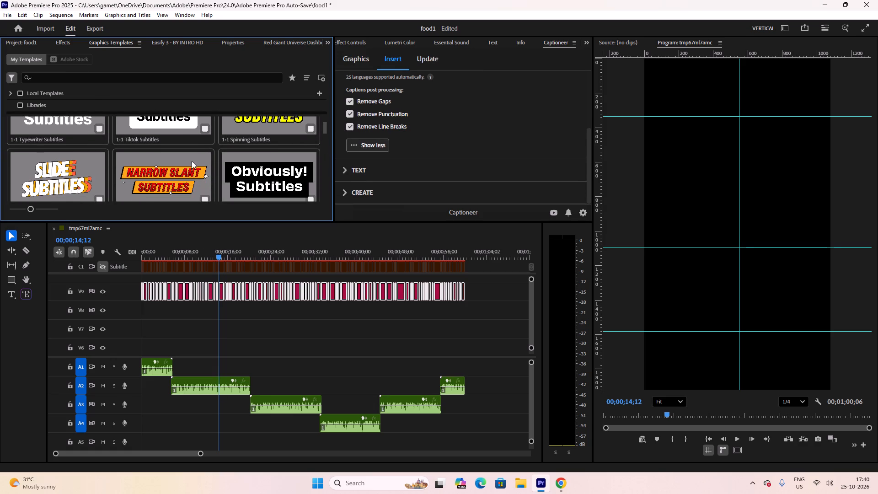
{"action": "scroll", "coordinate": [192, 161], "scroll_direction": "down", "scroll_amount": 10}
{"action": "scroll", "coordinate": [186, 161], "scroll_direction": "down", "scroll_amount": 18}
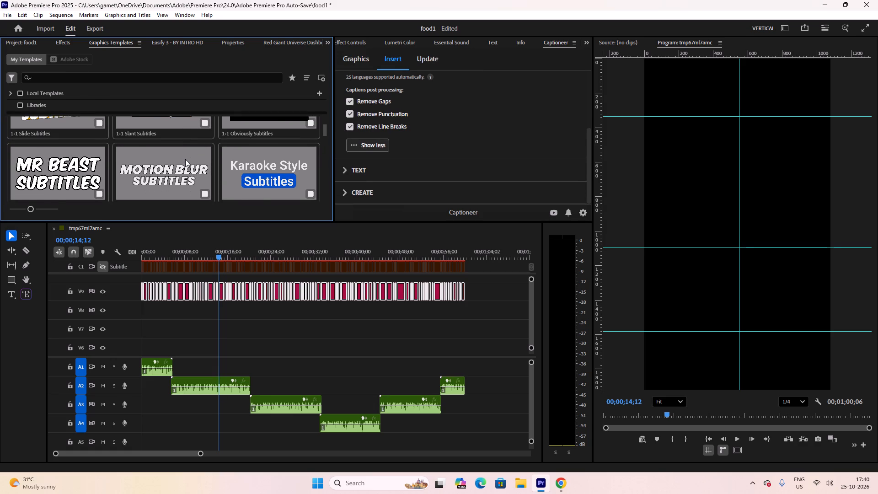
{"action": "scroll", "coordinate": [185, 159], "scroll_direction": "down", "scroll_amount": 6}
{"action": "scroll", "coordinate": [300, 148], "scroll_direction": "down", "scroll_amount": 17}
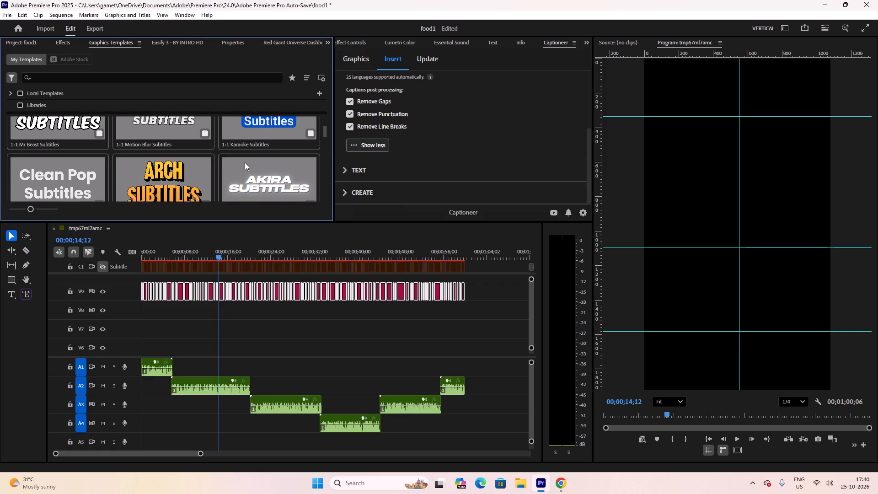
{"action": "scroll", "coordinate": [227, 158], "scroll_direction": "down", "scroll_amount": 17}
{"action": "scroll", "coordinate": [199, 172], "scroll_direction": "down", "scroll_amount": 6}
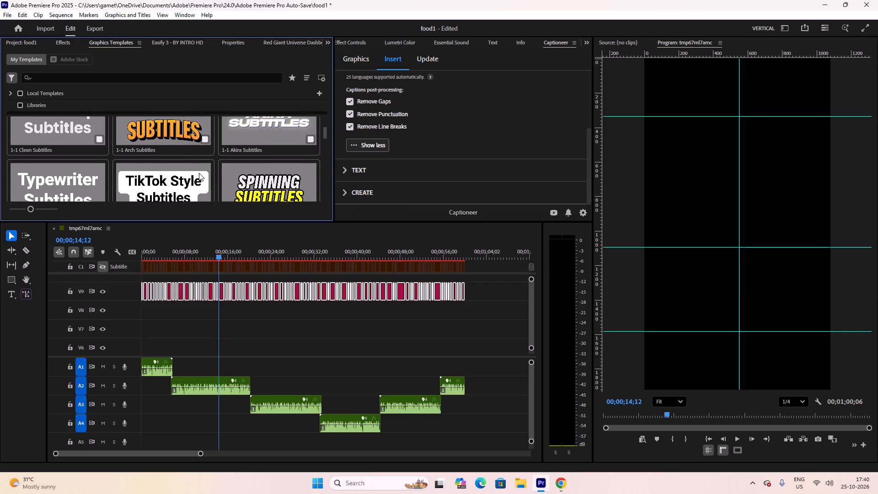
{"action": "scroll", "coordinate": [198, 172], "scroll_direction": "down", "scroll_amount": 5}
{"action": "scroll", "coordinate": [292, 162], "scroll_direction": "down", "scroll_amount": 5}
{"action": "scroll", "coordinate": [202, 170], "scroll_direction": "down", "scroll_amount": 12}
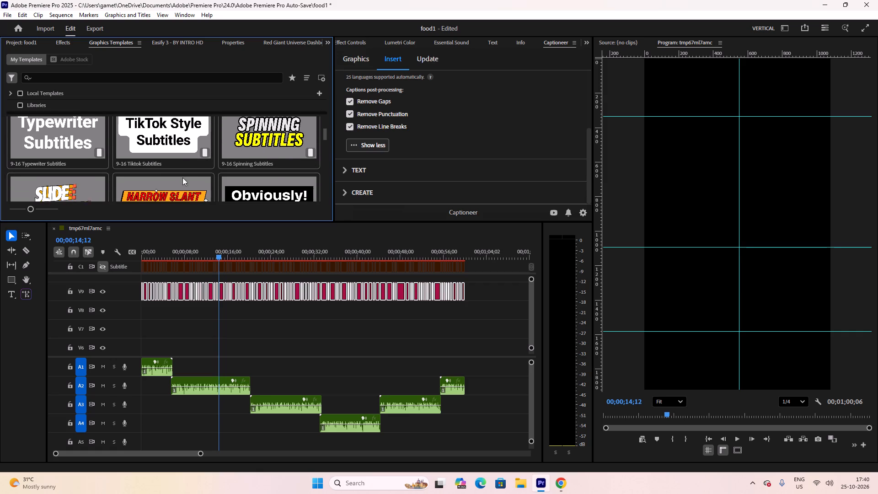
{"action": "scroll", "coordinate": [182, 175], "scroll_direction": "up", "scroll_amount": 1}
{"action": "scroll", "coordinate": [182, 174], "scroll_direction": "down", "scroll_amount": 17}
{"action": "scroll", "coordinate": [183, 169], "scroll_direction": "down", "scroll_amount": 6}
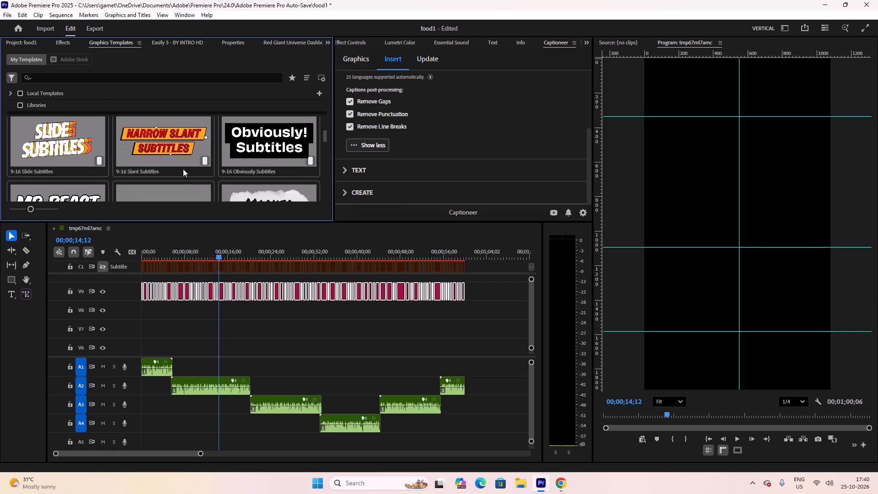
{"action": "scroll", "coordinate": [183, 169], "scroll_direction": "down", "scroll_amount": 16}
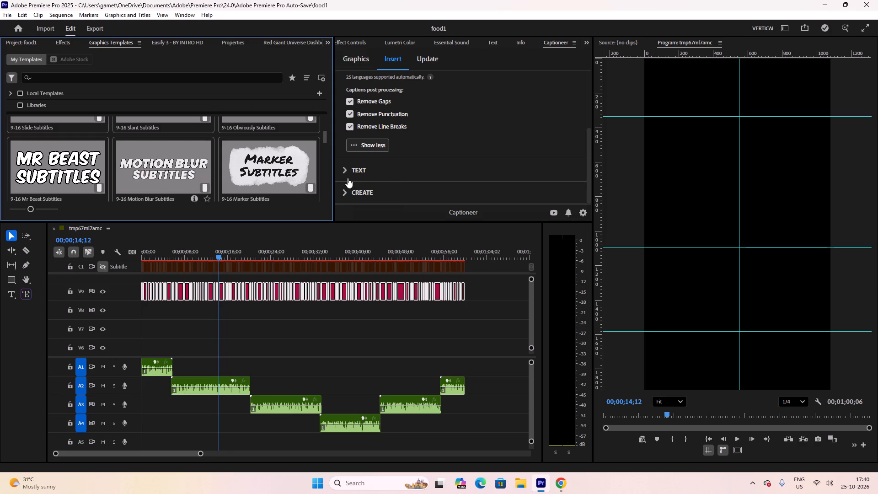
{"action": "scroll", "coordinate": [224, 161], "scroll_direction": "down", "scroll_amount": 18}
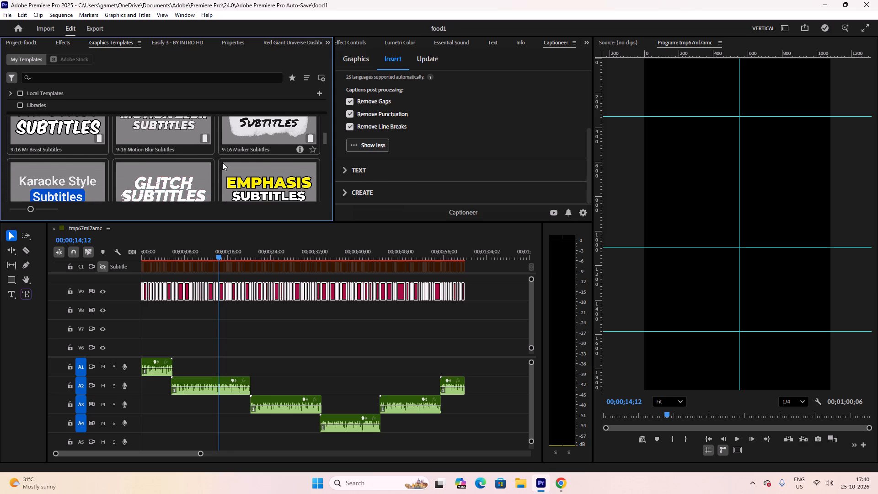
{"action": "scroll", "coordinate": [222, 162], "scroll_direction": "down", "scroll_amount": 4}
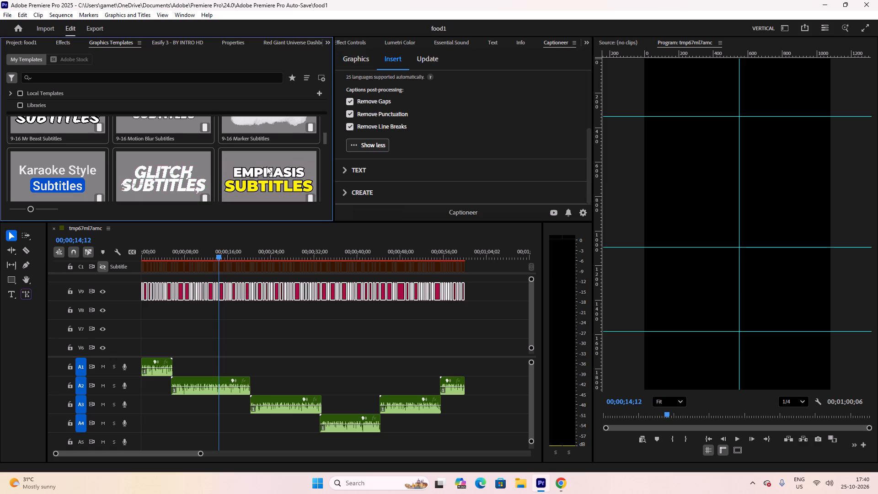
{"action": "scroll", "coordinate": [249, 171], "scroll_direction": "down", "scroll_amount": 2}
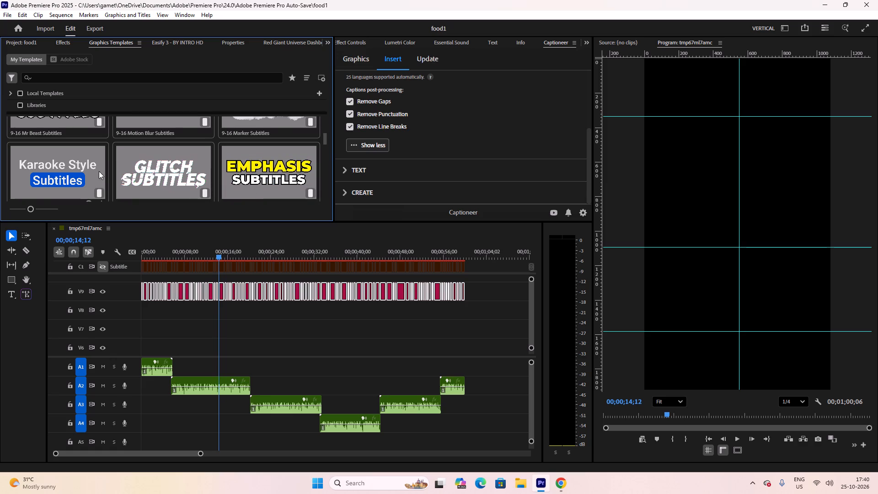
{"action": "scroll", "coordinate": [59, 173], "scroll_direction": "down", "scroll_amount": 4}
{"action": "scroll", "coordinate": [262, 152], "scroll_direction": "down", "scroll_amount": 5}
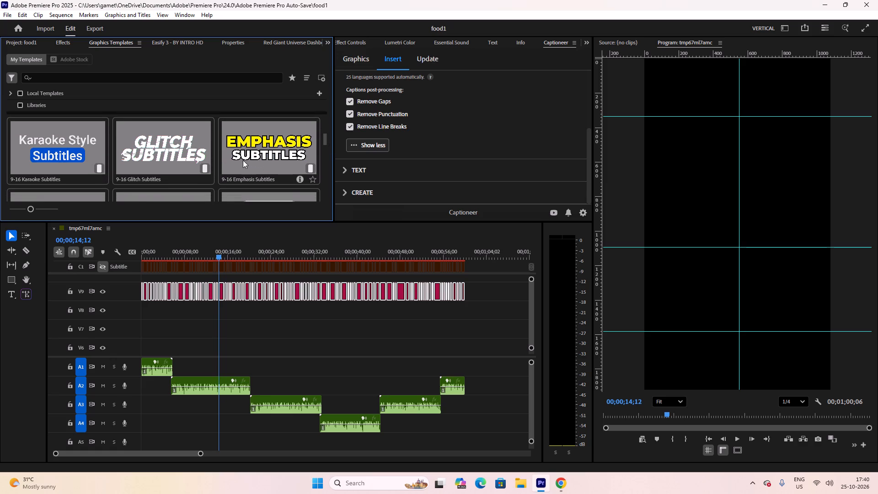
{"action": "scroll", "coordinate": [237, 162], "scroll_direction": "down", "scroll_amount": 18}
{"action": "scroll", "coordinate": [145, 168], "scroll_direction": "down", "scroll_amount": 4}
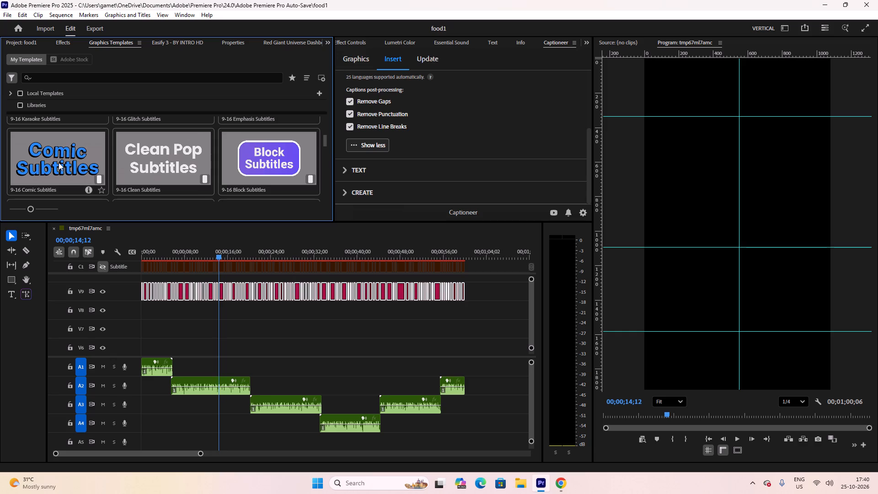
{"action": "scroll", "coordinate": [70, 156], "scroll_direction": "down", "scroll_amount": 7}
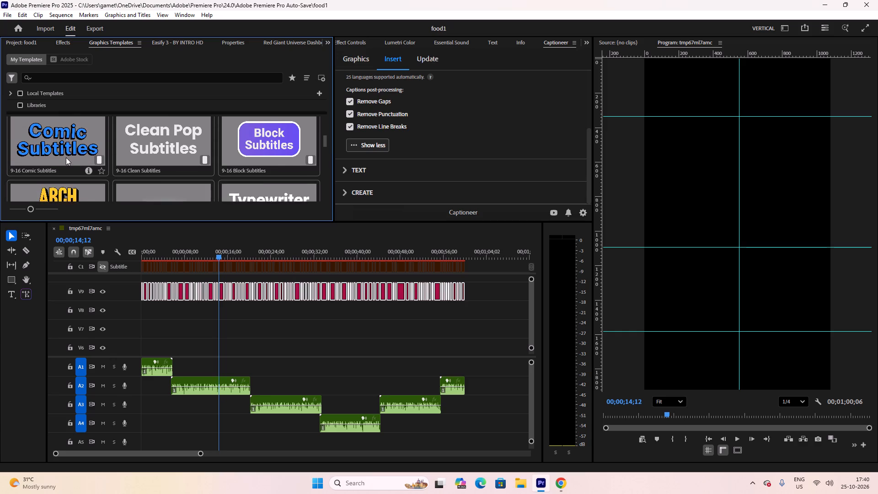
{"action": "scroll", "coordinate": [65, 160], "scroll_direction": "down", "scroll_amount": 18}
{"action": "scroll", "coordinate": [234, 166], "scroll_direction": "down", "scroll_amount": 3}
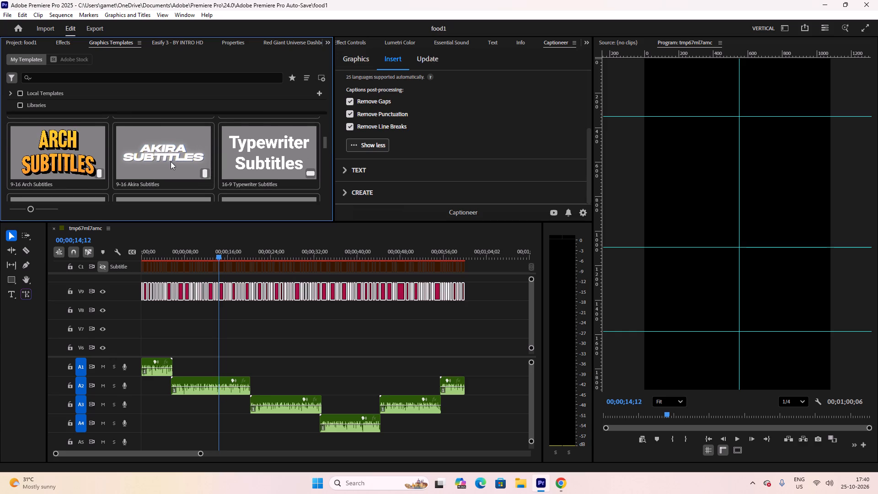
Go back to the 9-16 Comic Subtitles template and select it.
{"action": "scroll", "coordinate": [169, 155], "scroll_direction": "up", "scroll_amount": 6}
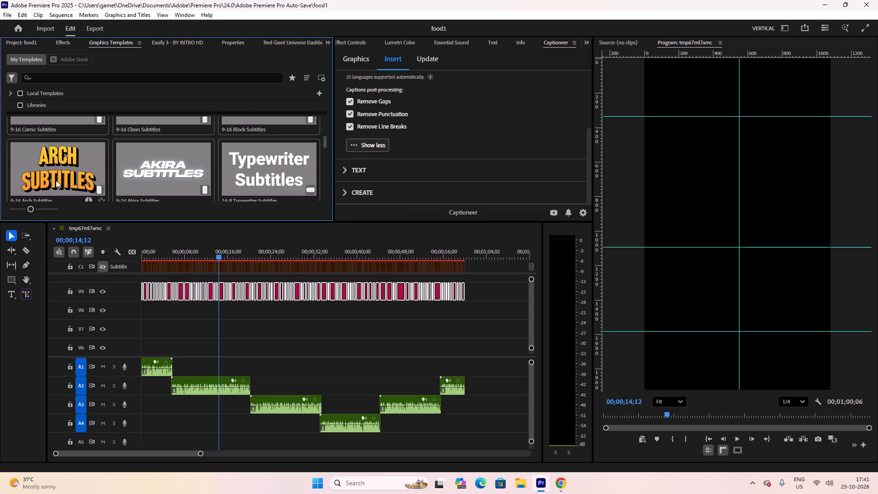
{"action": "scroll", "coordinate": [56, 180], "scroll_direction": "up", "scroll_amount": 20}
{"action": "scroll", "coordinate": [56, 180], "scroll_direction": "up", "scroll_amount": 4}
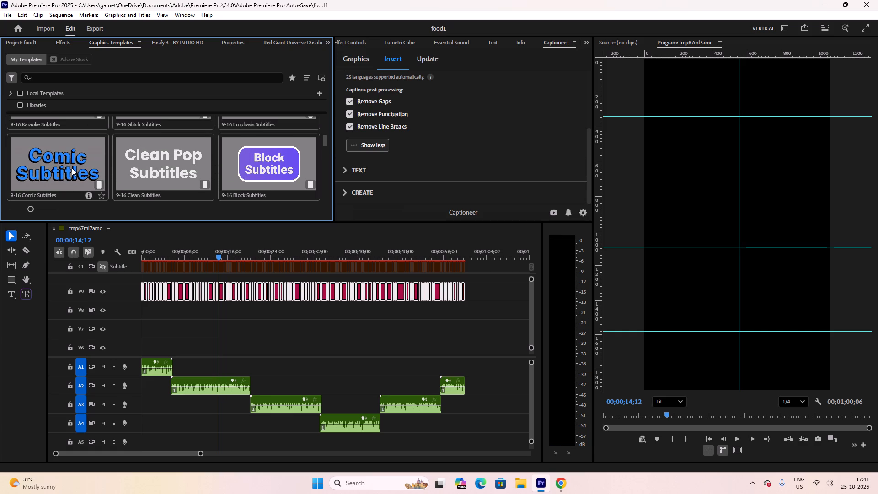
{"action": "left_click", "coordinate": [44, 168]}
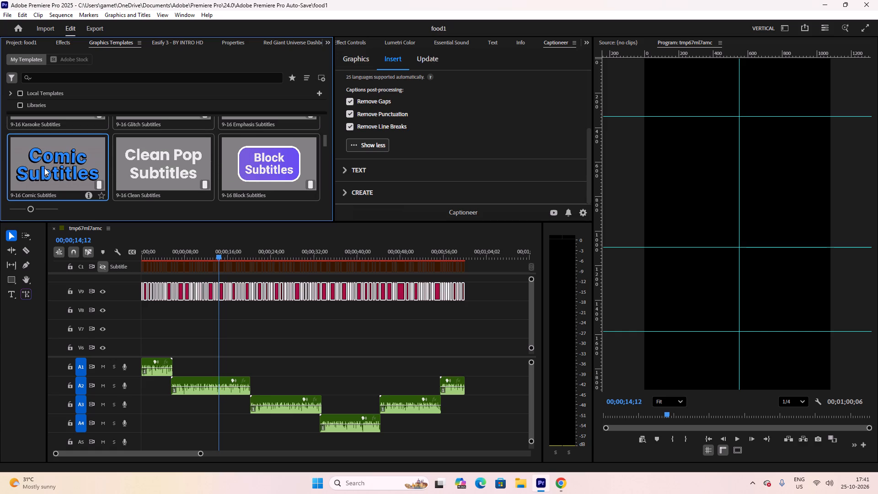
{"action": "double_click", "coordinate": [45, 168]}
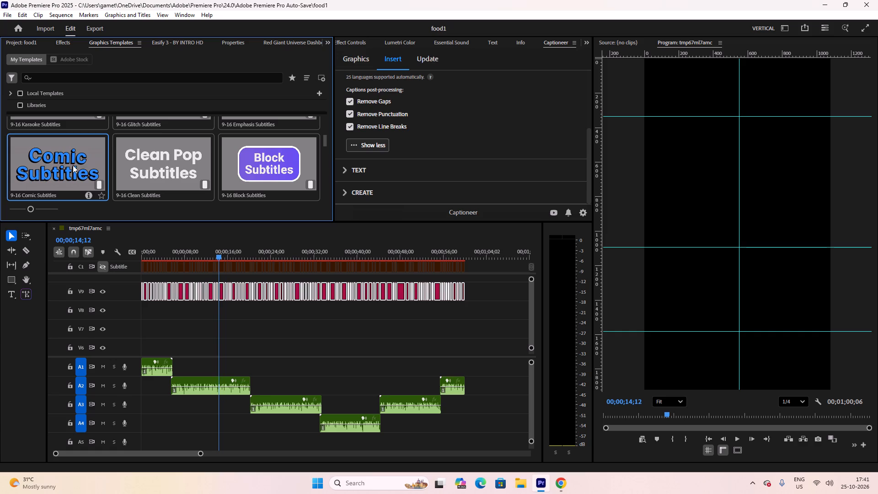
{"action": "left_click", "coordinate": [63, 165]}
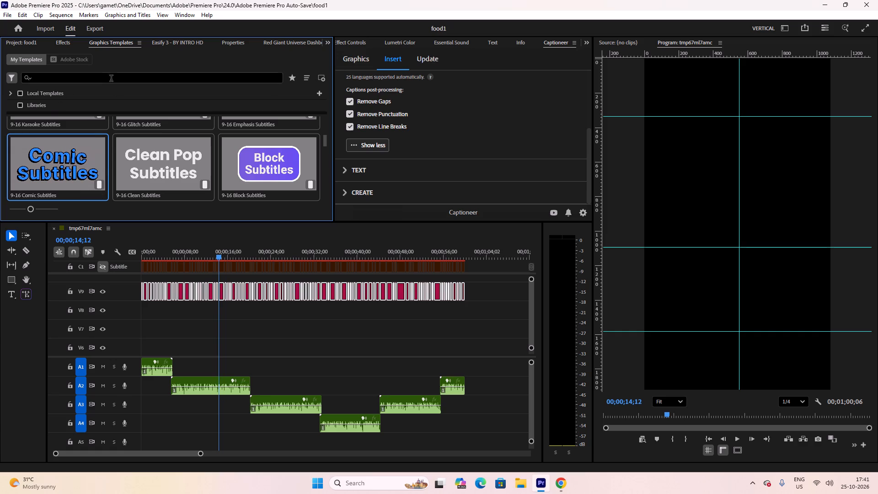
Replace the selected caption graphics on track V9 with the 9-16 Comic Subtitles template using Captioneer's Replace Selection.
{"action": "triple_click", "coordinate": [70, 158]}
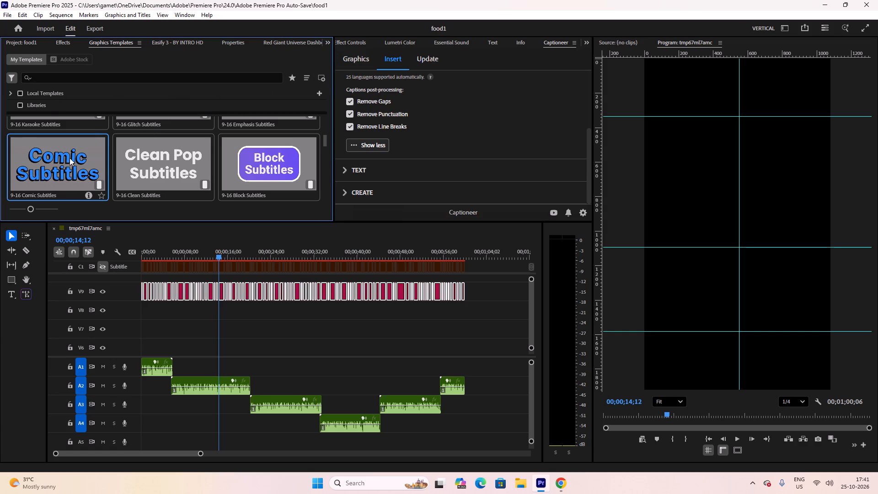
{"action": "left_click", "coordinate": [70, 158]}
{"action": "left_click", "coordinate": [359, 62]}
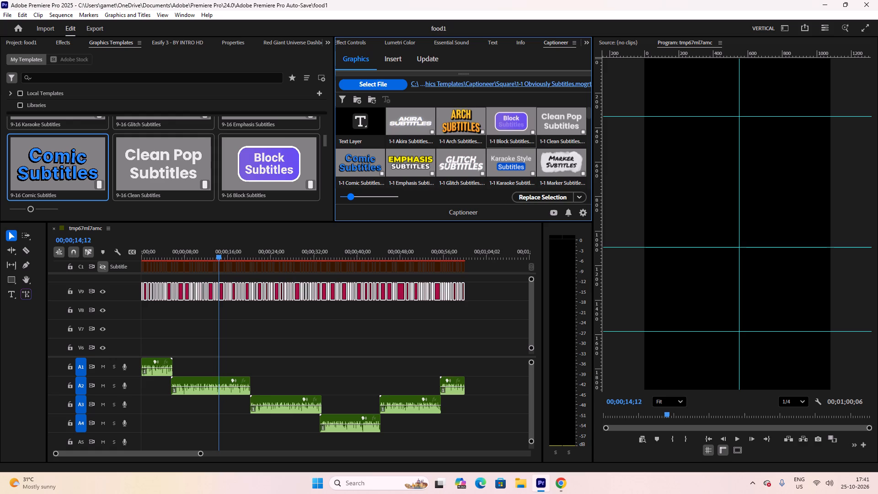
{"action": "scroll", "coordinate": [514, 146], "scroll_direction": "down", "scroll_amount": 2}
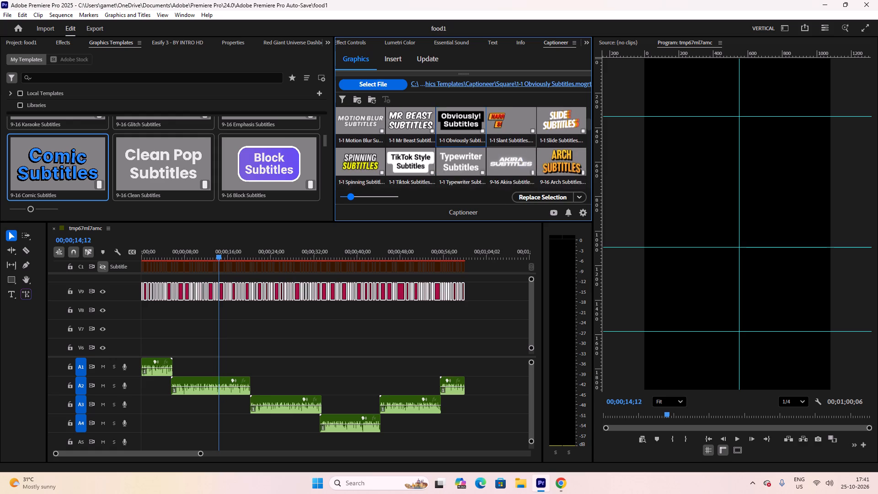
{"action": "scroll", "coordinate": [473, 161], "scroll_direction": "down", "scroll_amount": 1}
{"action": "left_click", "coordinate": [453, 154]}
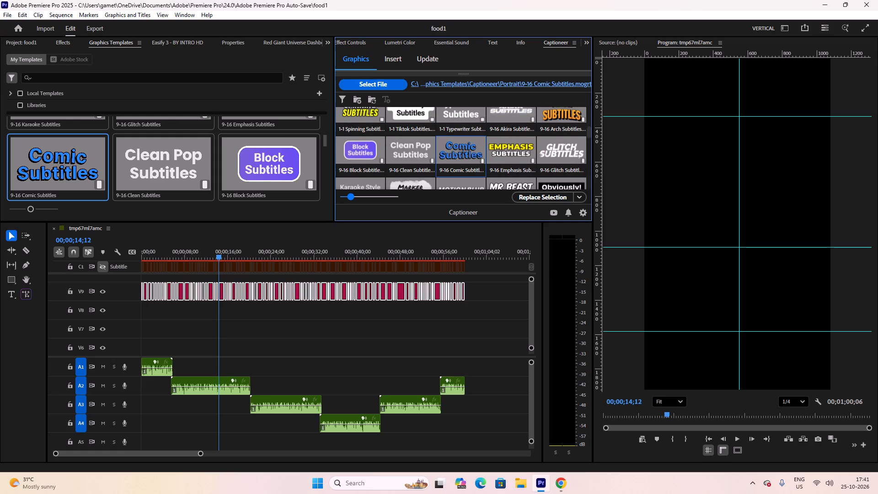
{"action": "left_click", "coordinate": [535, 194]}
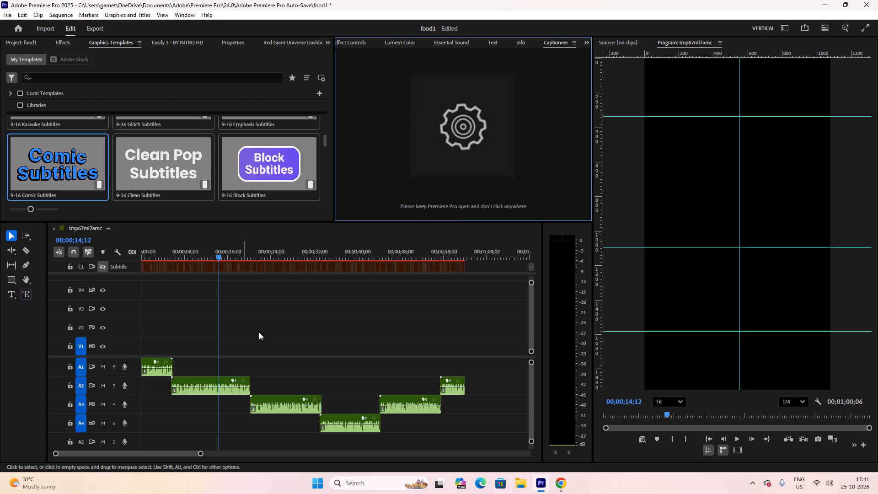
{"action": "scroll", "coordinate": [261, 332], "scroll_direction": "up", "scroll_amount": 4}
{"action": "scroll", "coordinate": [256, 316], "scroll_direction": "up", "scroll_amount": 17, "text": "ctrl"}
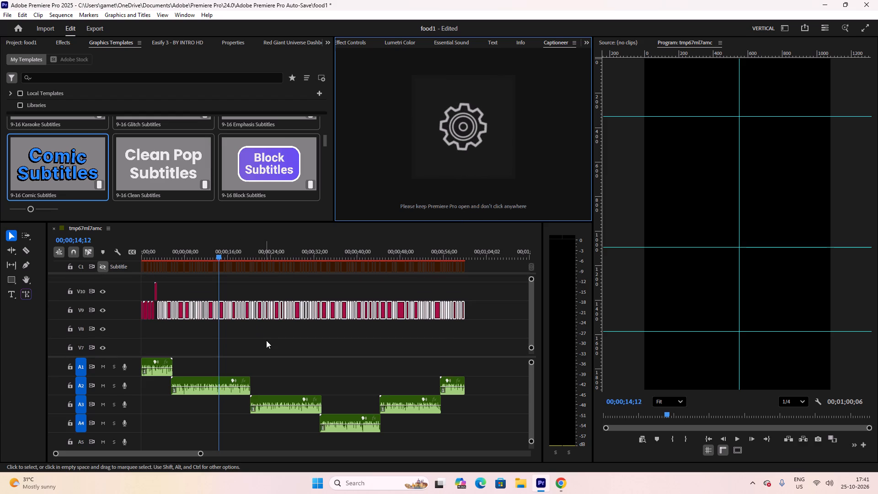
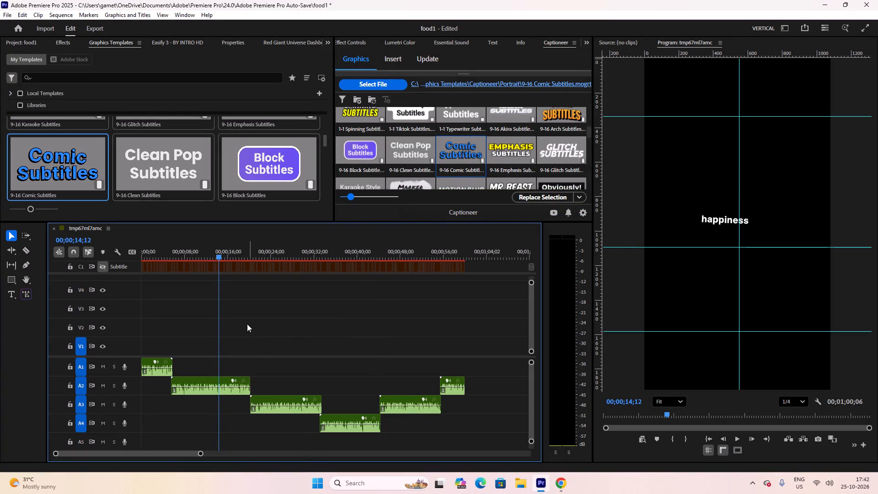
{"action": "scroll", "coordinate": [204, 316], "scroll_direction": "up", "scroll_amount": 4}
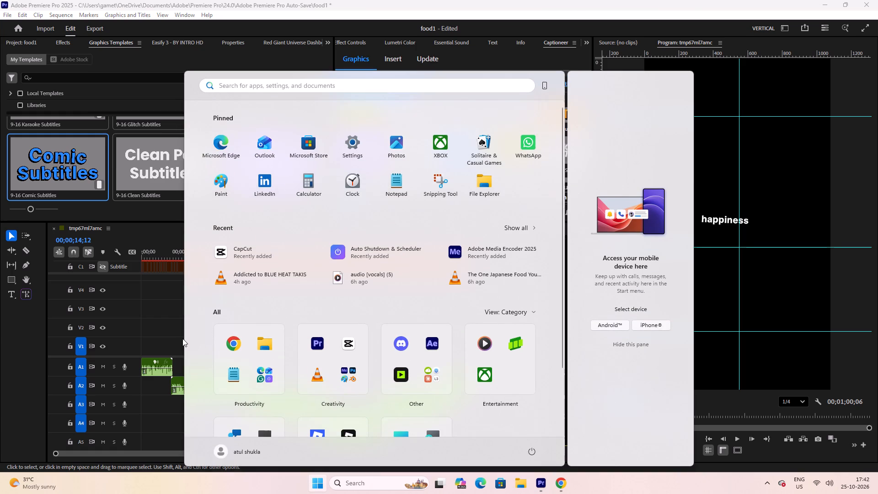
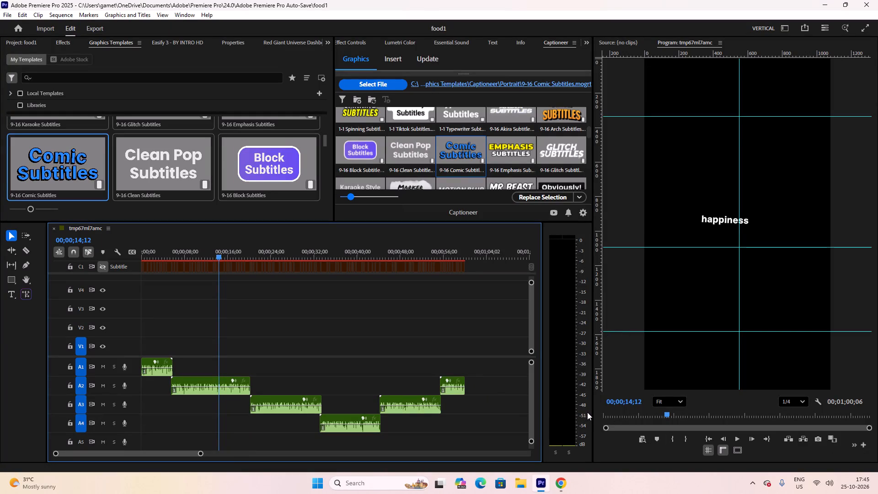
Play the sequence from the start to check how the inserted comic captions look and are timed.
{"action": "left_click_drag", "start_coordinate": [204, 258], "coordinate": [162, 258]}
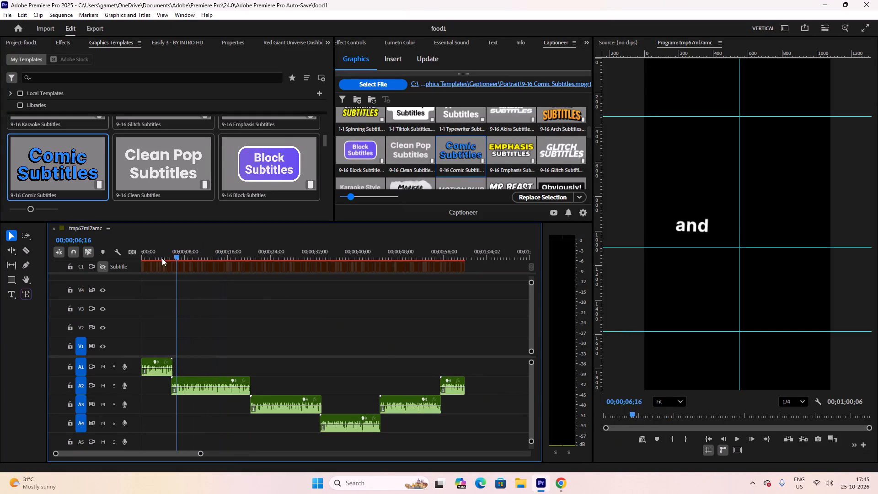
{"action": "left_click_drag", "start_coordinate": [162, 258], "coordinate": [123, 257]}
{"action": "scroll", "coordinate": [185, 327], "scroll_direction": "up", "scroll_amount": 6, "text": "alt"}
{"action": "scroll", "coordinate": [187, 327], "scroll_direction": "up", "scroll_amount": 4, "text": "ctrl"}
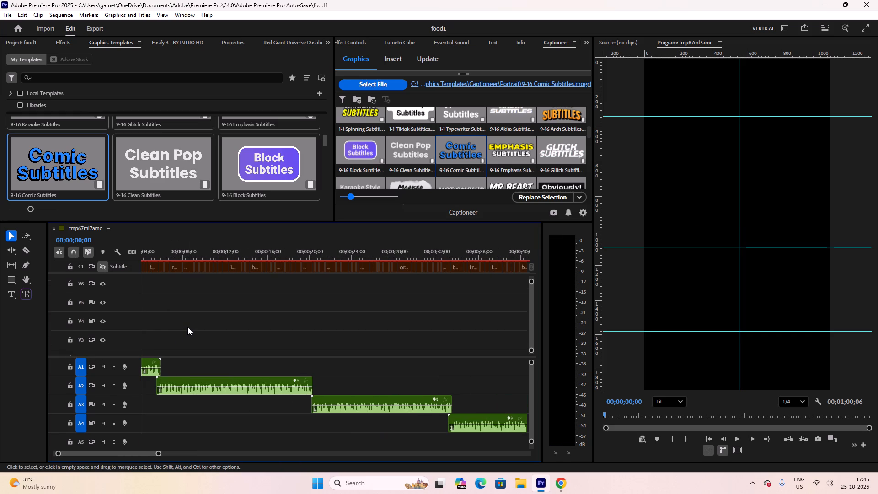
{"action": "scroll", "coordinate": [187, 327], "scroll_direction": "up", "scroll_amount": 12, "text": "ctrl"}
{"action": "scroll", "coordinate": [189, 293], "scroll_direction": "up", "scroll_amount": 11}
{"action": "key", "text": "space"}
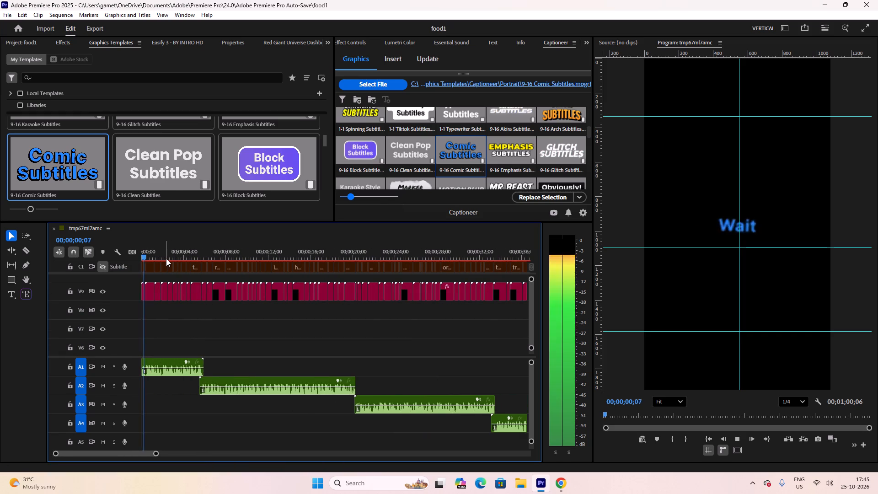
{"action": "key", "text": "space"}
{"action": "key", "text": "space"}
{"action": "key", "text": "space"}
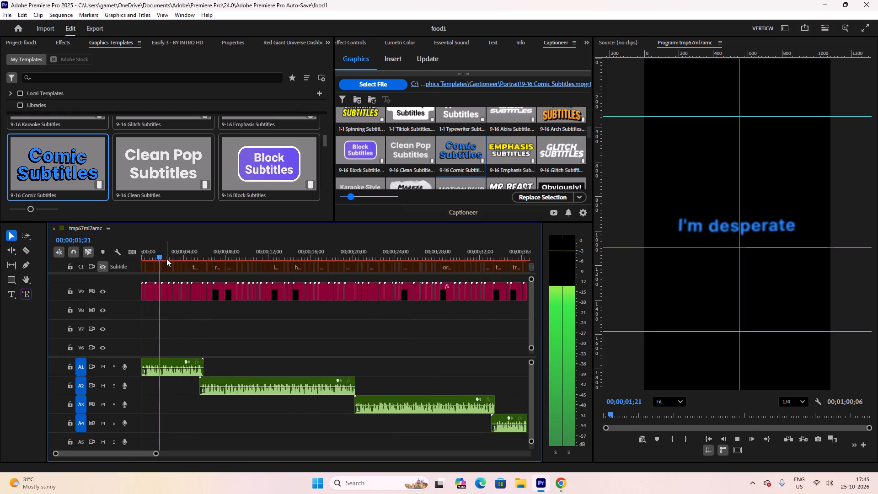
{"action": "key", "text": "space"}
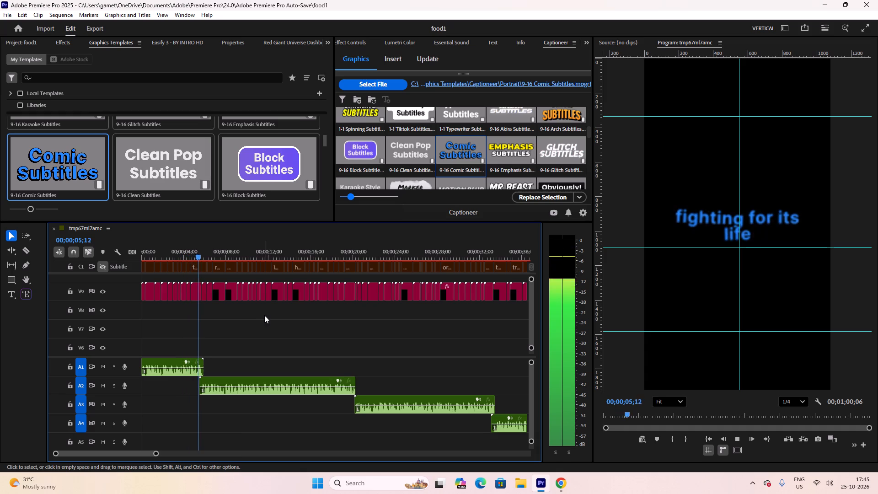
{"action": "key", "text": "space"}
Select all the caption clips on track V9 and scale them down to 68%.
{"action": "scroll", "coordinate": [264, 315], "scroll_direction": "down", "scroll_amount": 8, "text": "alt"}
{"action": "left_click_drag", "start_coordinate": [445, 293], "coordinate": [89, 288]}
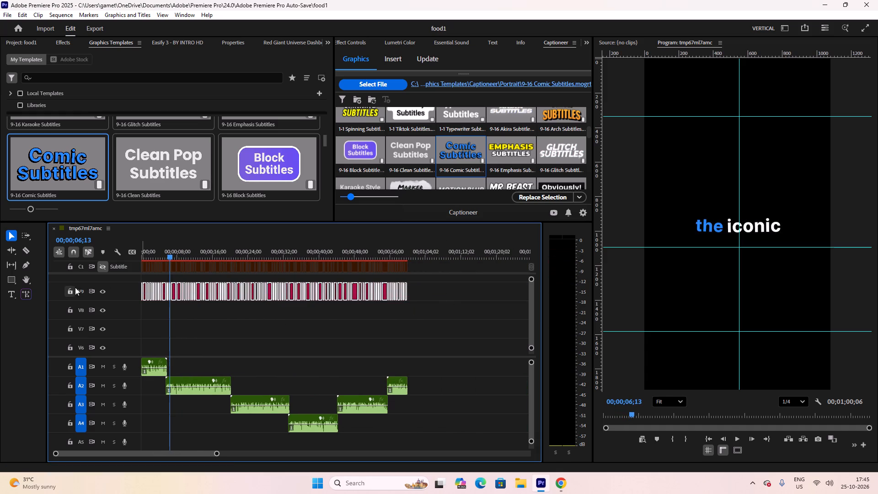
{"action": "left_click", "coordinate": [63, 43]}
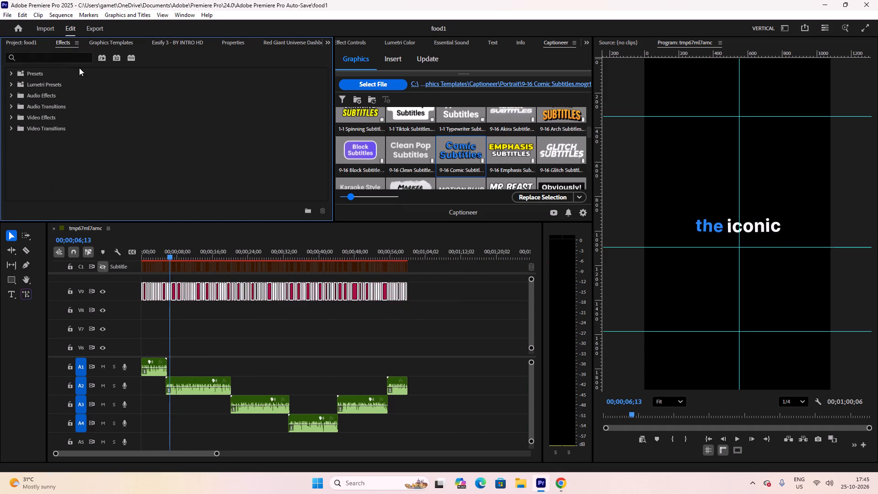
{"action": "left_click", "coordinate": [30, 39]}
{"action": "left_click", "coordinate": [108, 43]}
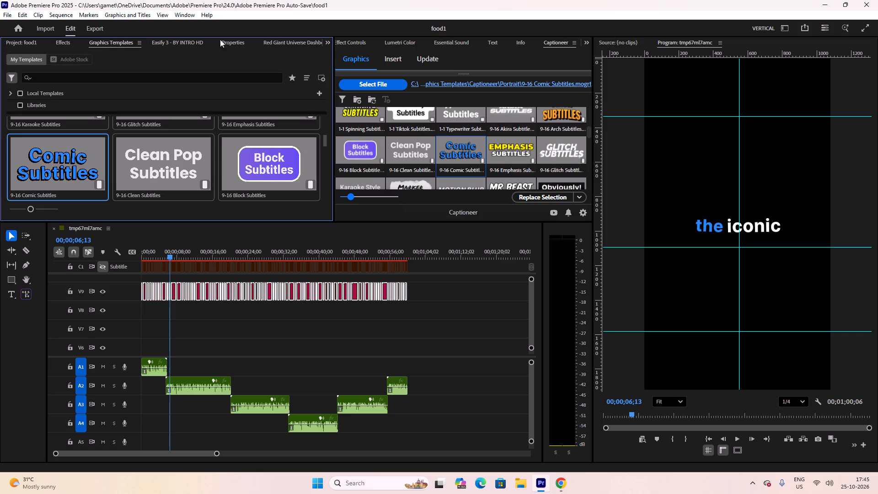
{"action": "left_click", "coordinate": [239, 39]}
{"action": "left_click_drag", "start_coordinate": [146, 139], "coordinate": [144, 139]}
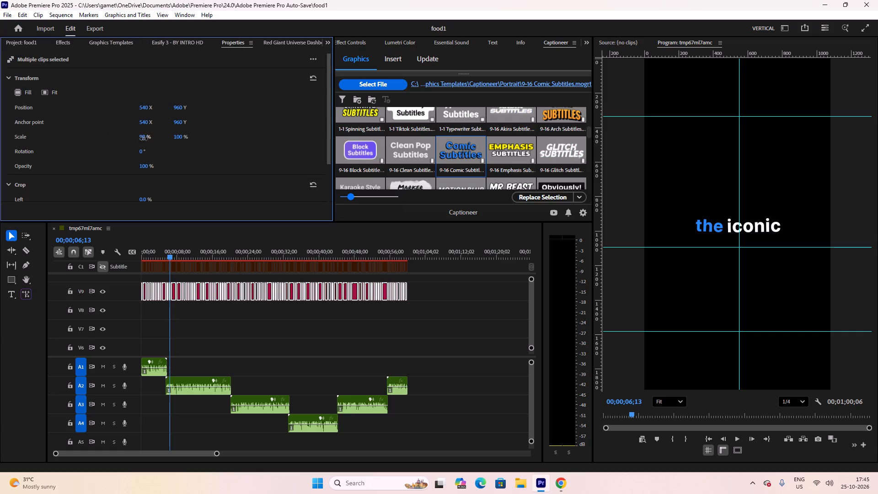
{"action": "left_click_drag", "start_coordinate": [144, 139], "coordinate": [130, 139]}
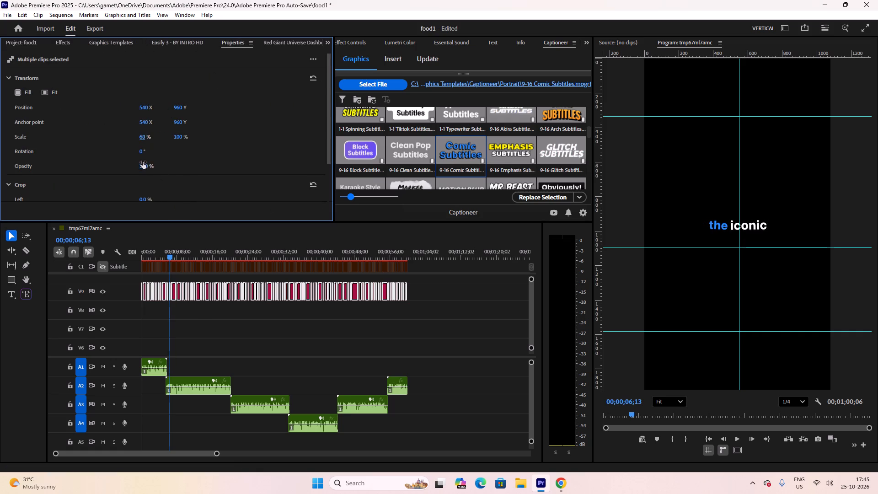
Play the sequence from about 6 seconds to check the rescaled captions against the voiceover.
{"action": "left_click_drag", "start_coordinate": [176, 245], "coordinate": [166, 246]}
{"action": "key", "text": "space"}
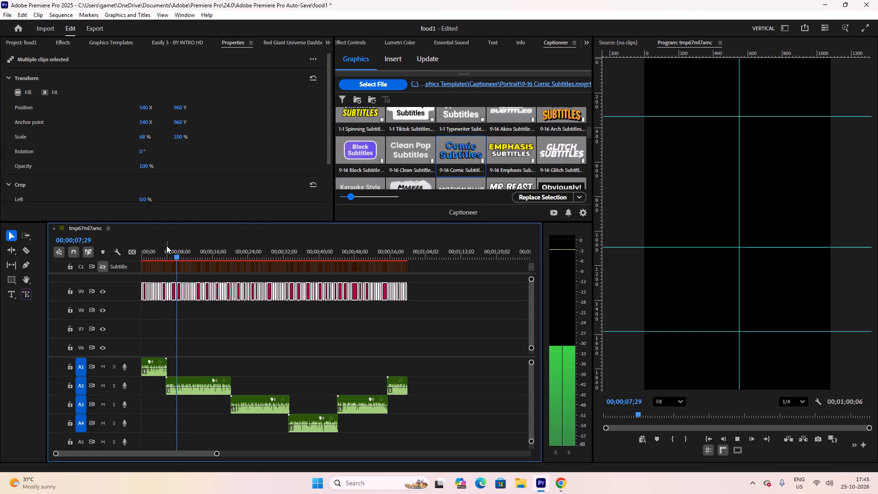
{"action": "key", "text": "space"}
{"action": "key", "text": "space"}
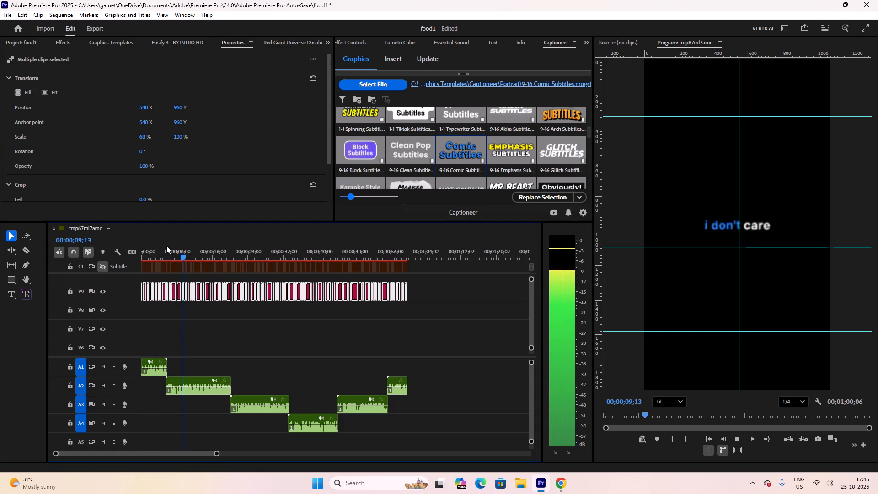
{"action": "key", "text": "space"}
{"action": "key", "text": "space"}
{"action": "key", "text": "space"}
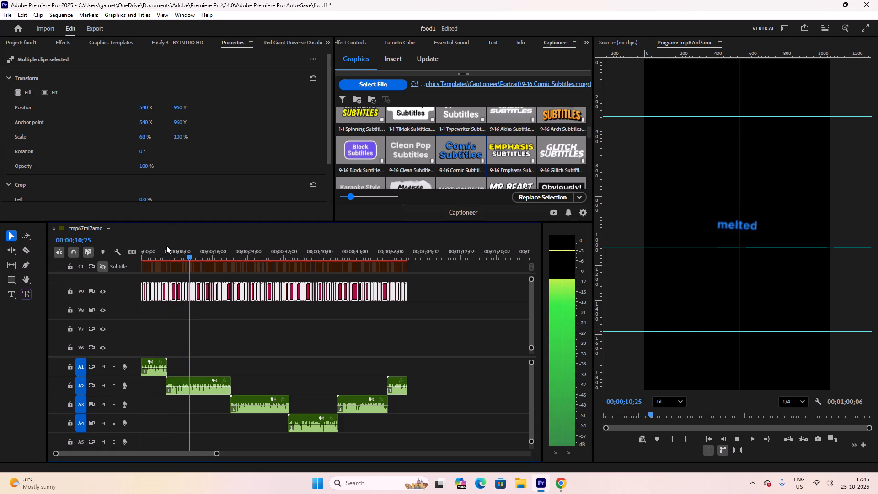
{"action": "key", "text": "space"}
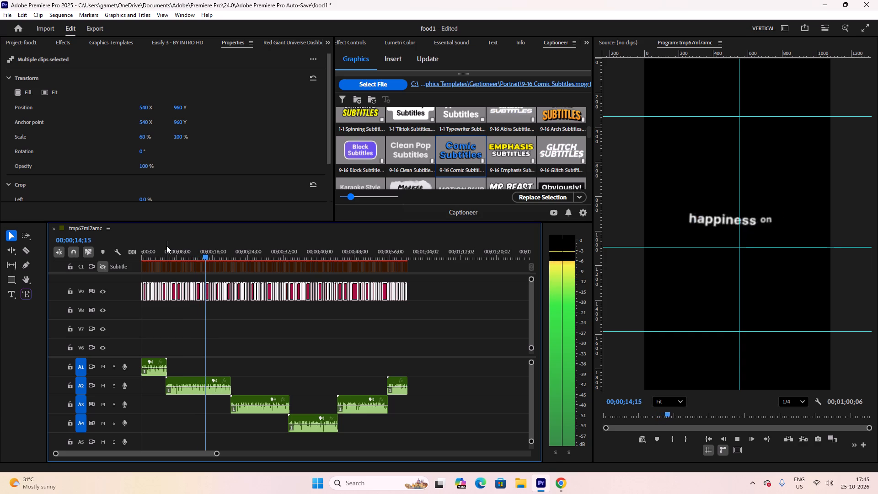
{"action": "key", "text": "space"}
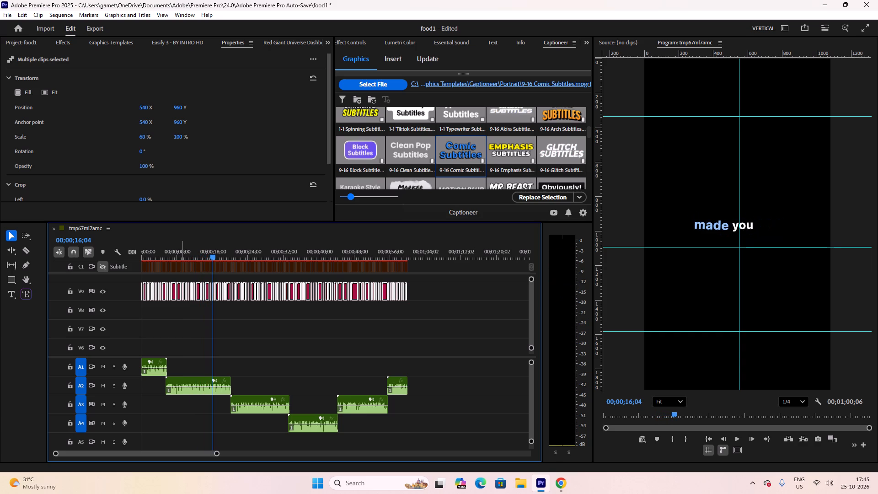
Configure Captioneer's auto captions for updating with 14 characters per portrait caption and no additional caption track.
{"action": "left_click", "coordinate": [430, 60]}
{"action": "left_click", "coordinate": [348, 142]}
{"action": "scroll", "coordinate": [431, 150], "scroll_direction": "down", "scroll_amount": 4}
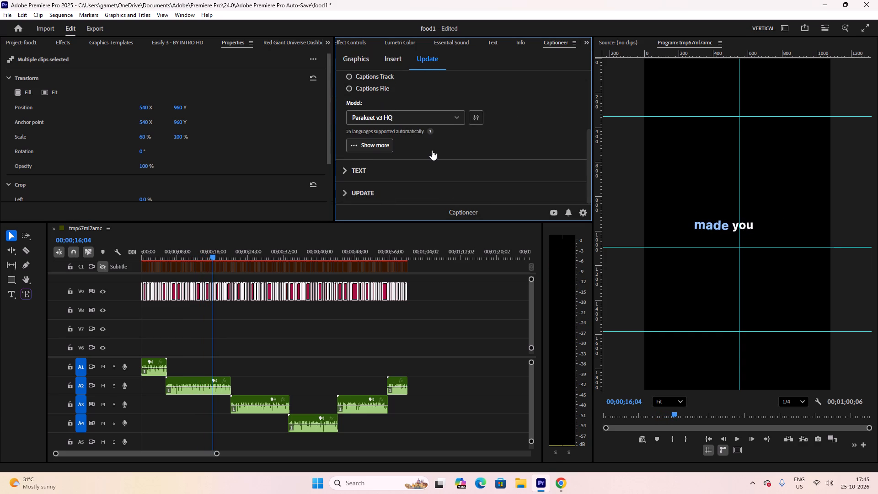
{"action": "left_click", "coordinate": [482, 115]}
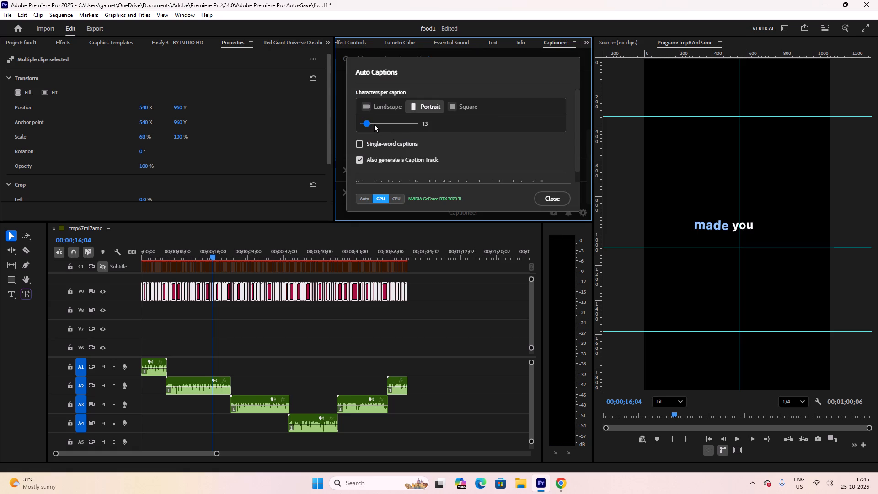
{"action": "left_click", "coordinate": [367, 122]}
{"action": "scroll", "coordinate": [433, 165], "scroll_direction": "down", "scroll_amount": 2}
{"action": "scroll", "coordinate": [471, 153], "scroll_direction": "up", "scroll_amount": 1}
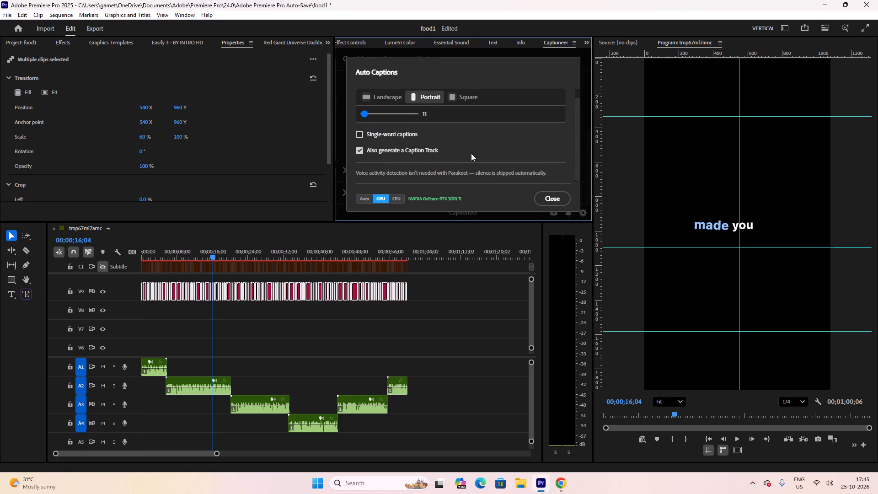
{"action": "scroll", "coordinate": [471, 153], "scroll_direction": "up", "scroll_amount": 2}
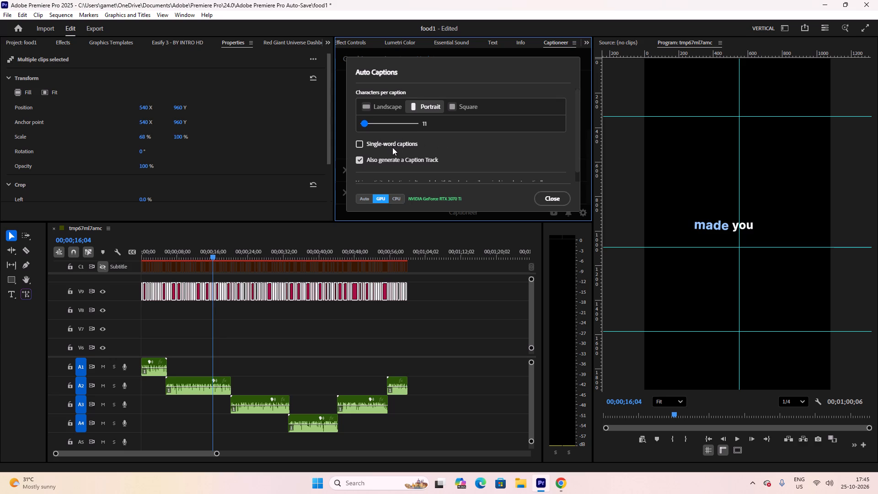
{"action": "left_click", "coordinate": [367, 162]}
{"action": "left_click", "coordinate": [373, 162]}
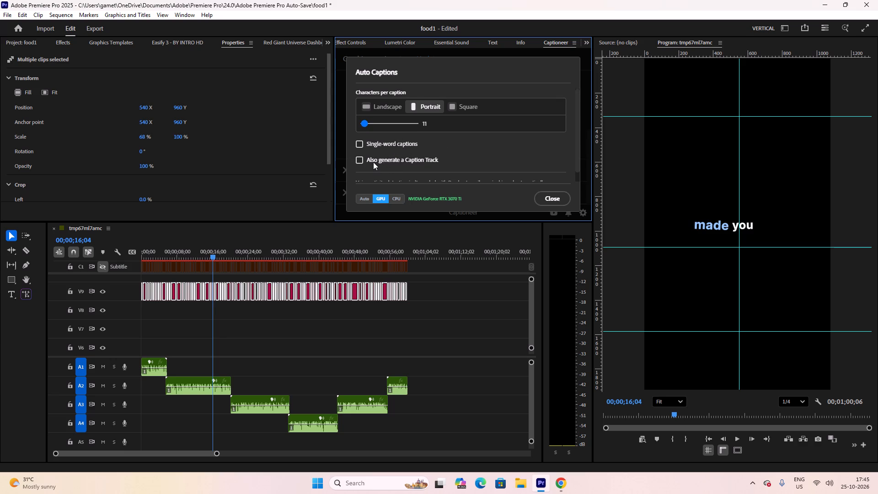
{"action": "left_click", "coordinate": [369, 161]}
{"action": "left_click", "coordinate": [365, 124]}
{"action": "scroll", "coordinate": [460, 128], "scroll_direction": "down", "scroll_amount": 4}
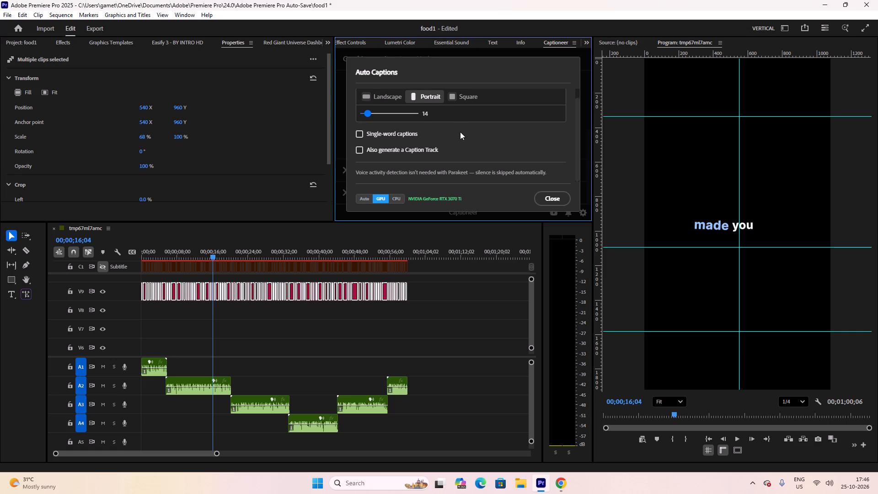
{"action": "scroll", "coordinate": [460, 134], "scroll_direction": "down", "scroll_amount": 2}
{"action": "left_click", "coordinate": [539, 198]}
Run the Captioneer MOGRT update on Track 1 for the full sequence, using 9-16 Comic Subtitles with a single text line.
{"action": "scroll", "coordinate": [405, 161], "scroll_direction": "down", "scroll_amount": 2}
{"action": "left_click", "coordinate": [366, 170]}
{"action": "scroll", "coordinate": [471, 150], "scroll_direction": "down", "scroll_amount": 3}
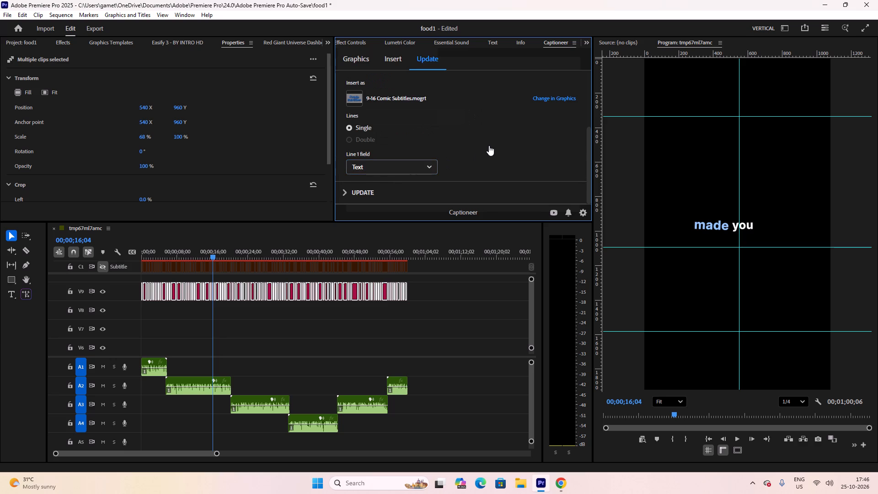
{"action": "left_click", "coordinate": [489, 145]}
{"action": "left_click", "coordinate": [395, 166]}
{"action": "left_click", "coordinate": [402, 166]}
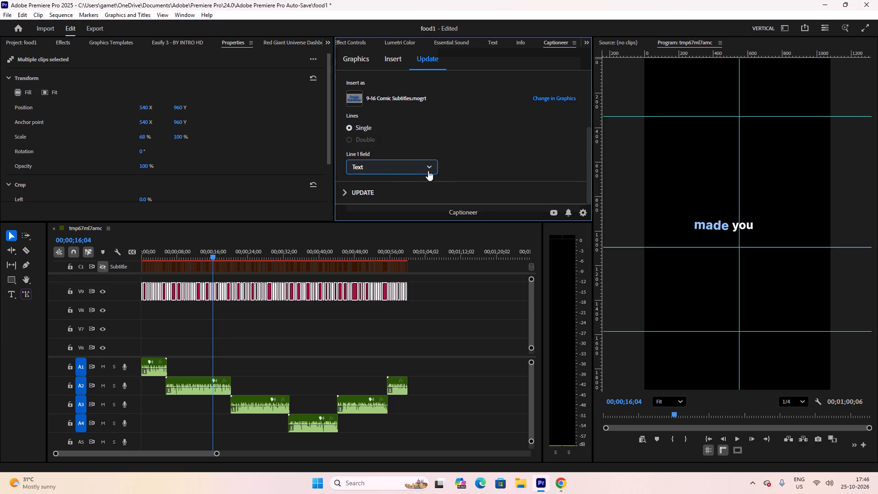
{"action": "scroll", "coordinate": [445, 167], "scroll_direction": "down", "scroll_amount": 4}
{"action": "left_click", "coordinate": [386, 186]}
{"action": "scroll", "coordinate": [491, 149], "scroll_direction": "down", "scroll_amount": 3}
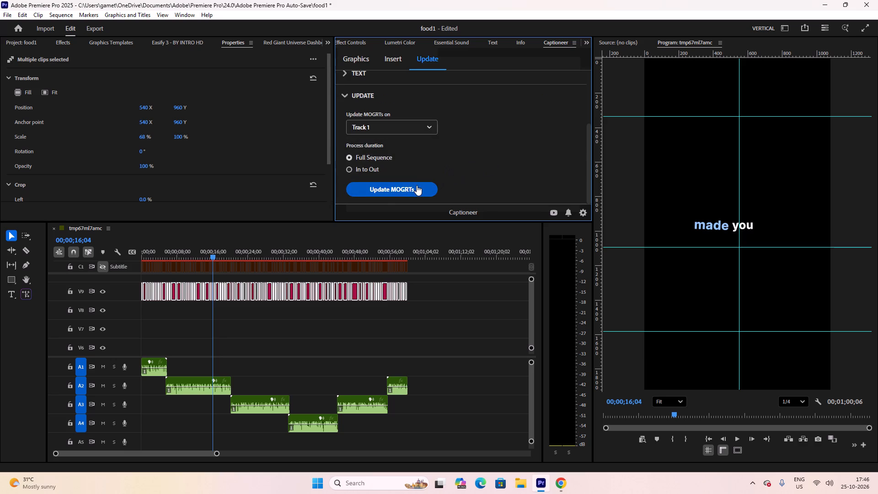
{"action": "left_click", "coordinate": [410, 186]}
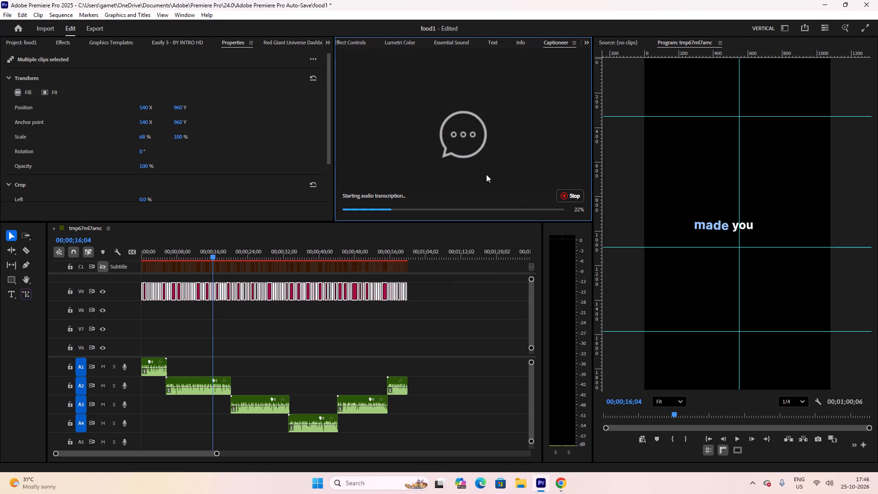
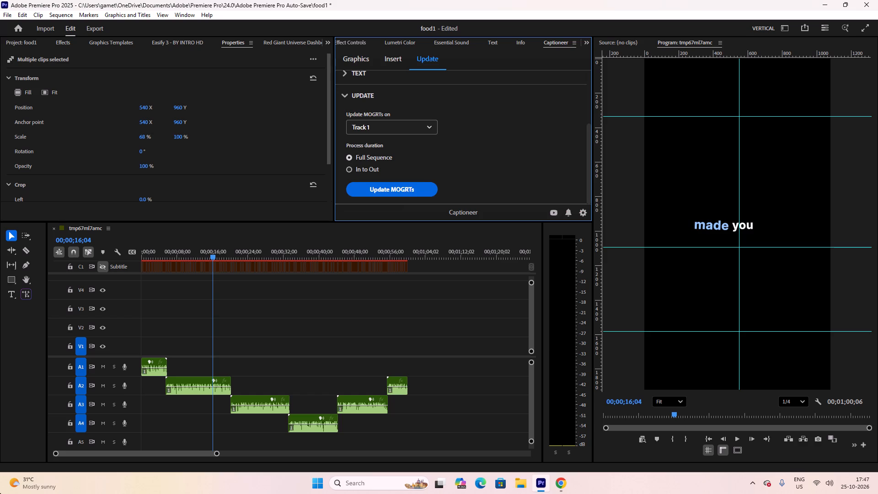
Deselect the caption clips on track V9 and return the playhead to the start of the sequence.
{"action": "scroll", "coordinate": [201, 337], "scroll_direction": "up", "scroll_amount": 11}
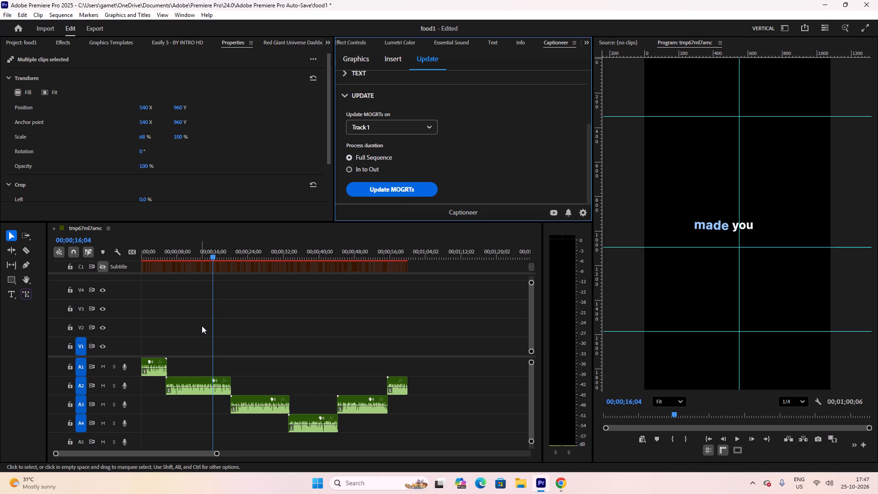
{"action": "scroll", "coordinate": [203, 326], "scroll_direction": "up", "scroll_amount": 20}
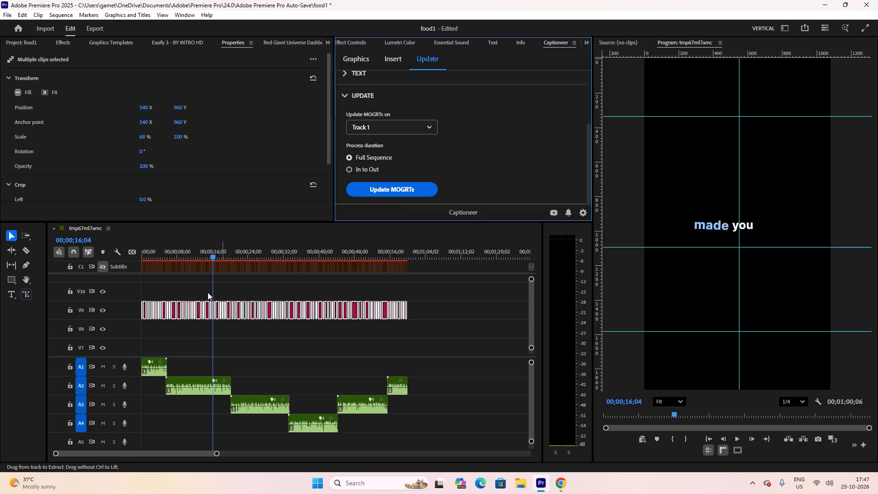
{"action": "left_click", "coordinate": [224, 280]}
{"action": "left_click_drag", "start_coordinate": [209, 252], "coordinate": [114, 244]}
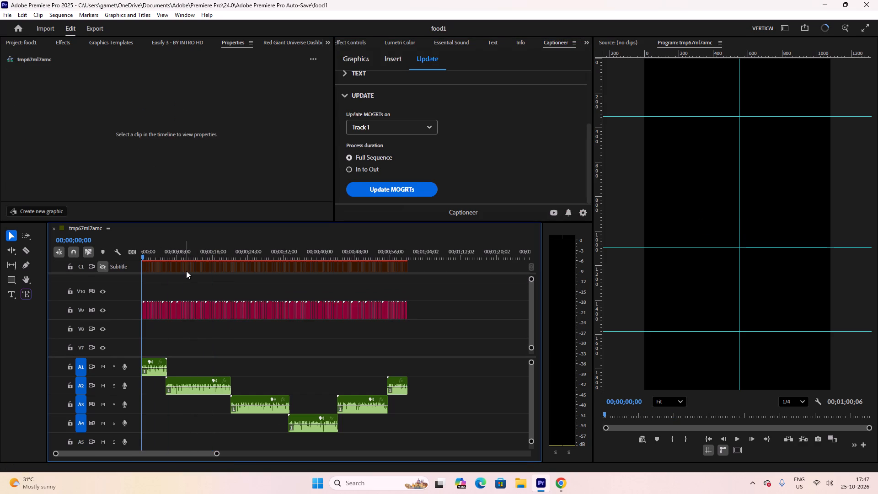
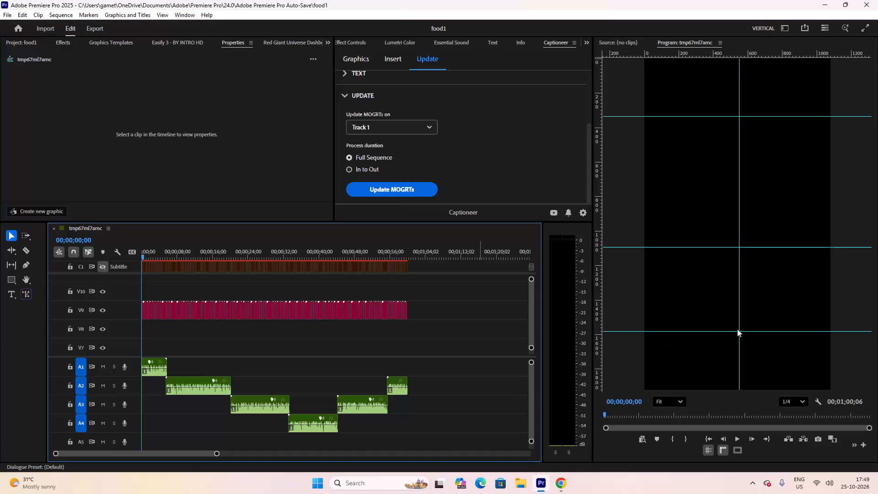
Move the timeline playhead past the end of the last clips, to 00;01;18;00.
{"action": "double_click", "coordinate": [488, 243]}
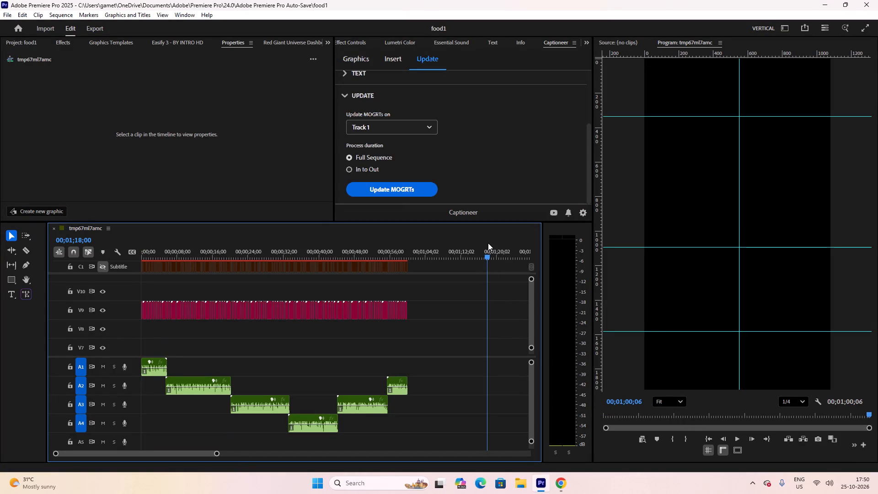
{"action": "double_click", "coordinate": [488, 243]}
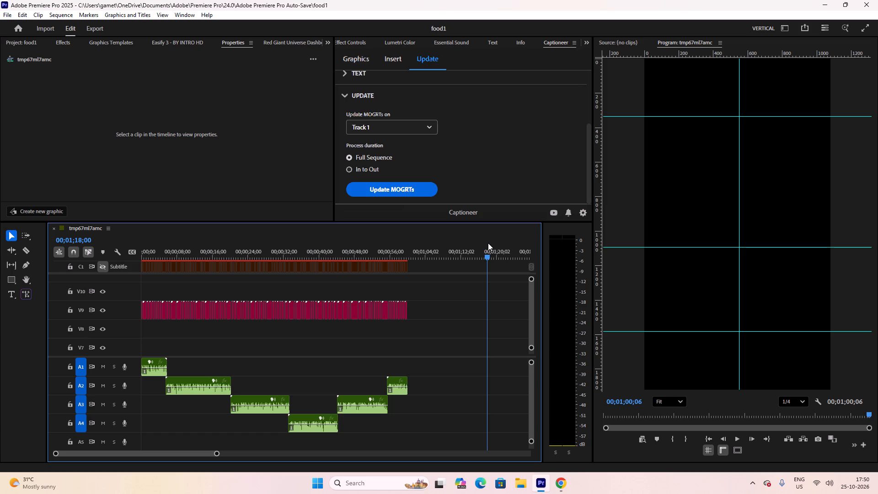